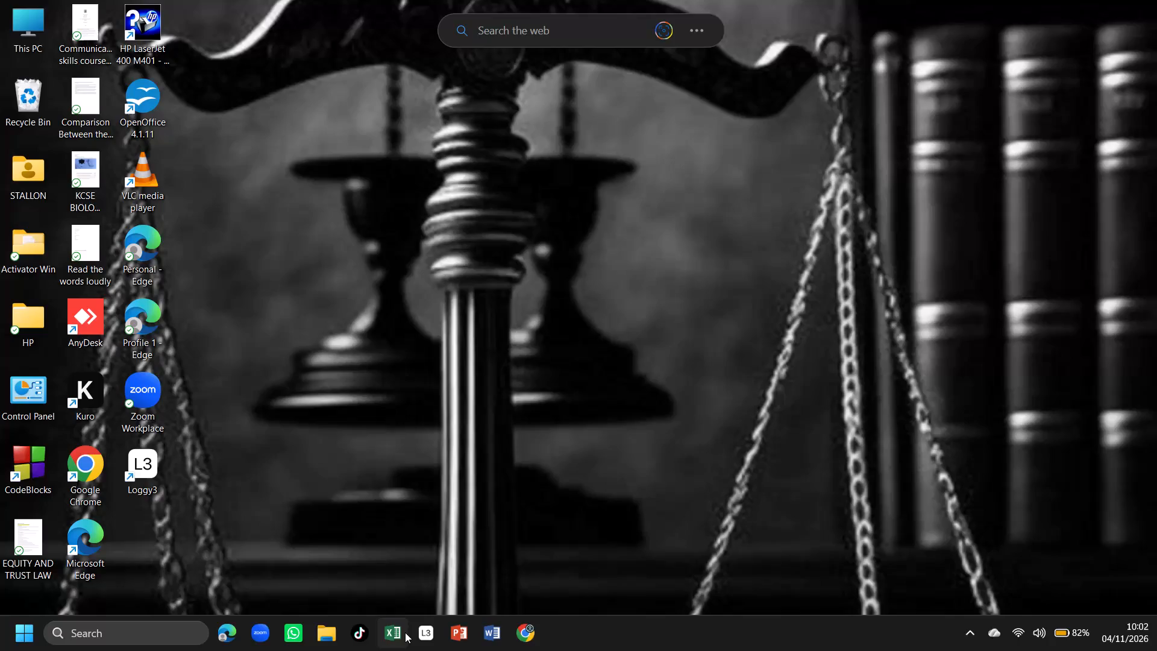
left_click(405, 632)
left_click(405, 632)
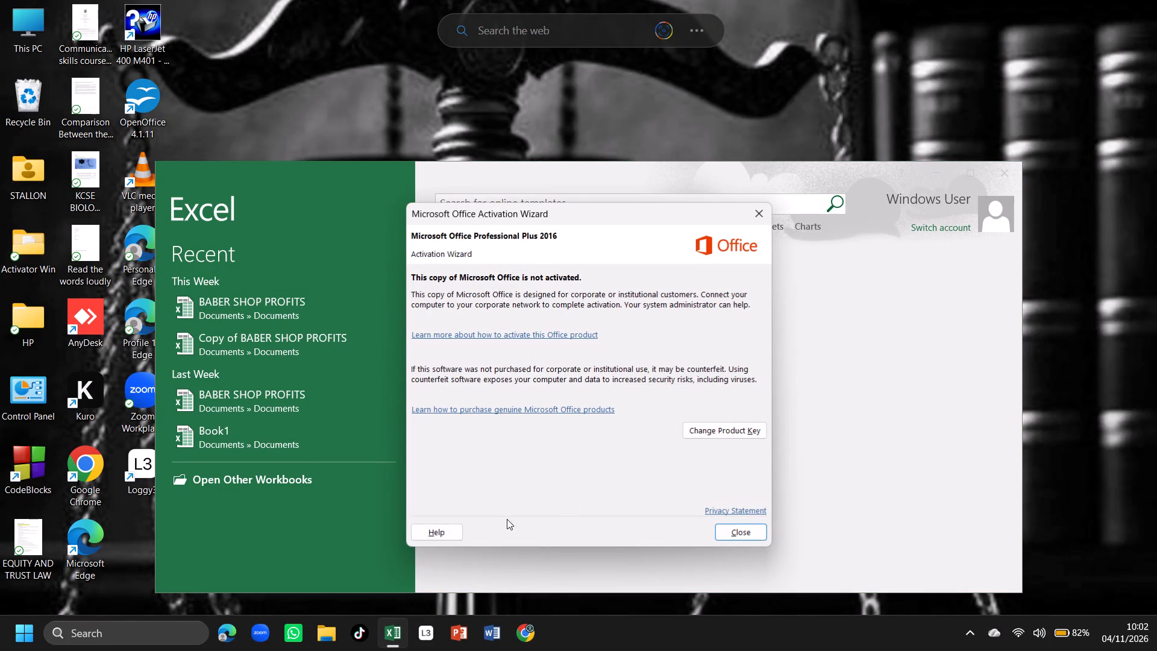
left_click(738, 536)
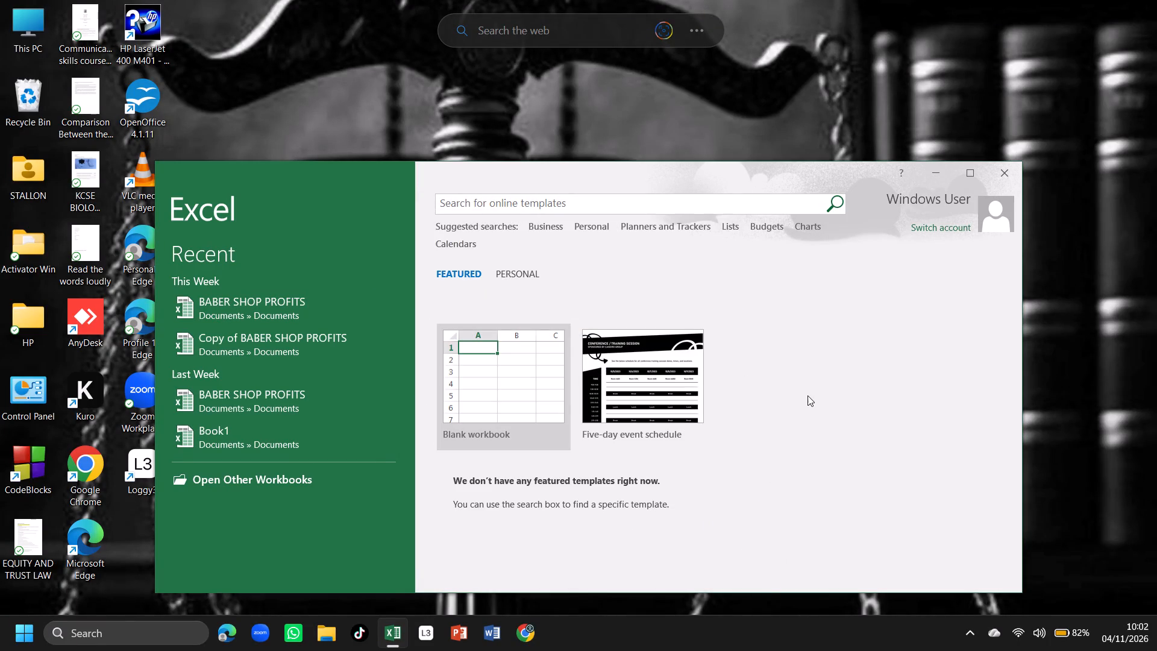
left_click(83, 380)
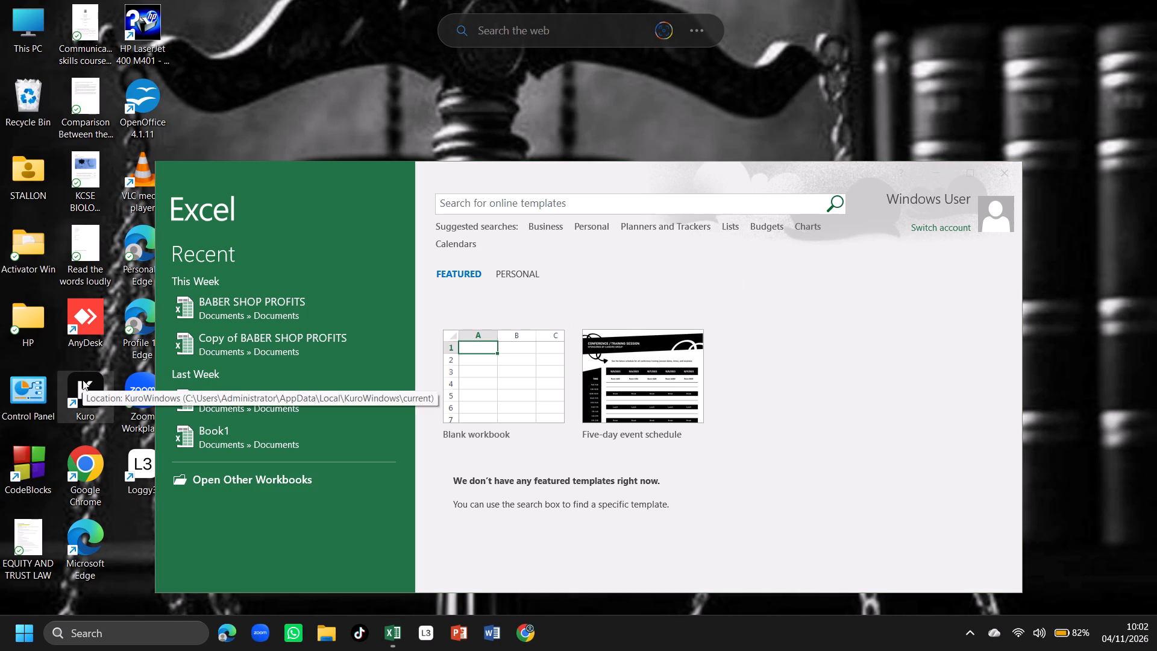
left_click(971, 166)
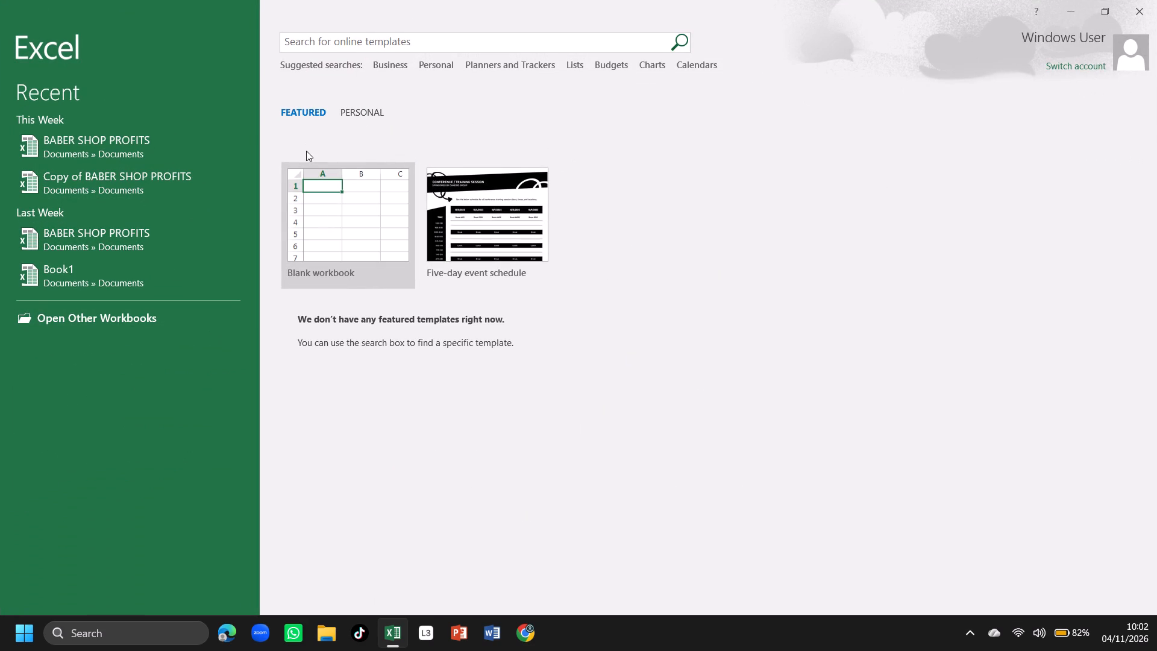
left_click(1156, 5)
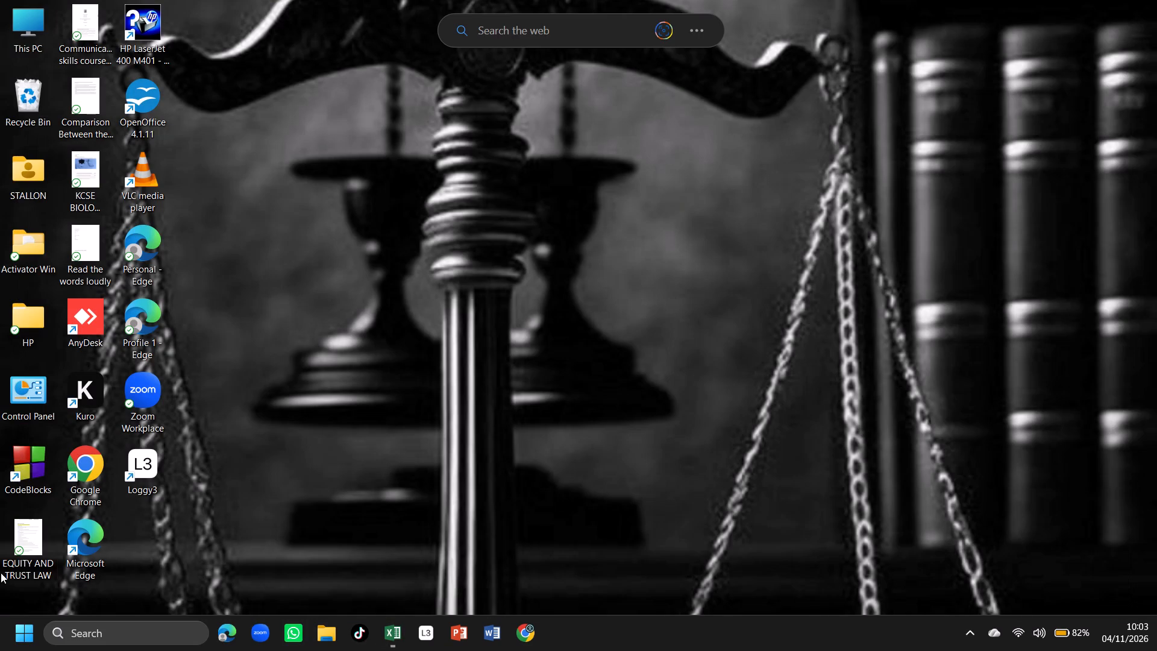
Launch the Kuro application from its desktop shortcut.
right_click(90, 415)
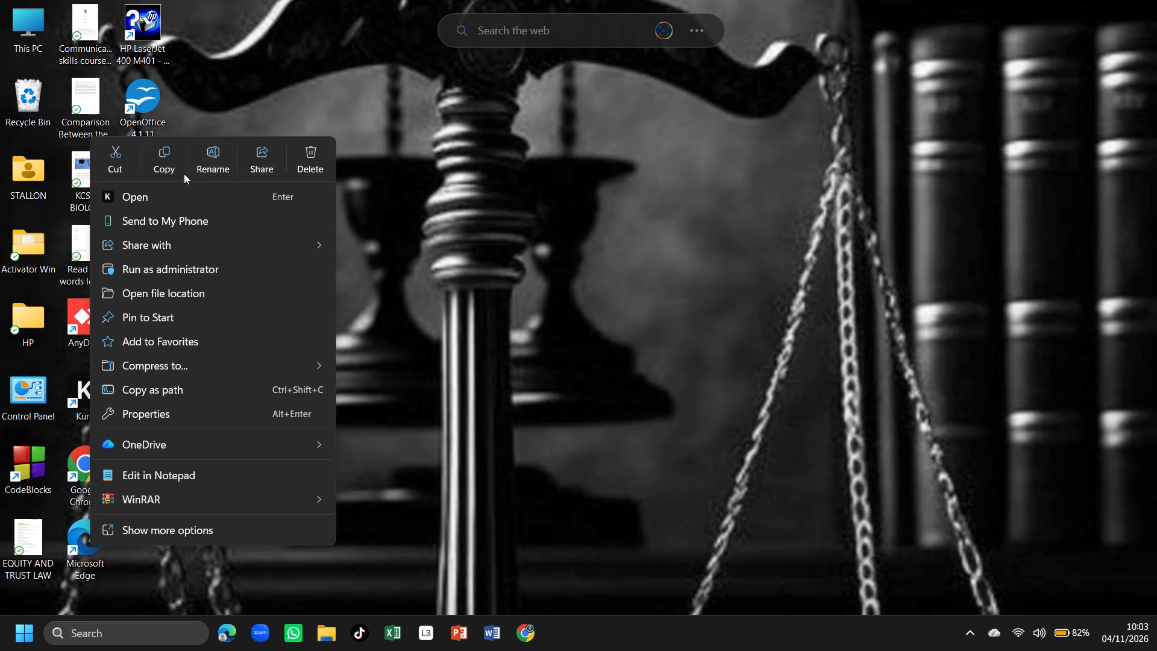
left_click(180, 205)
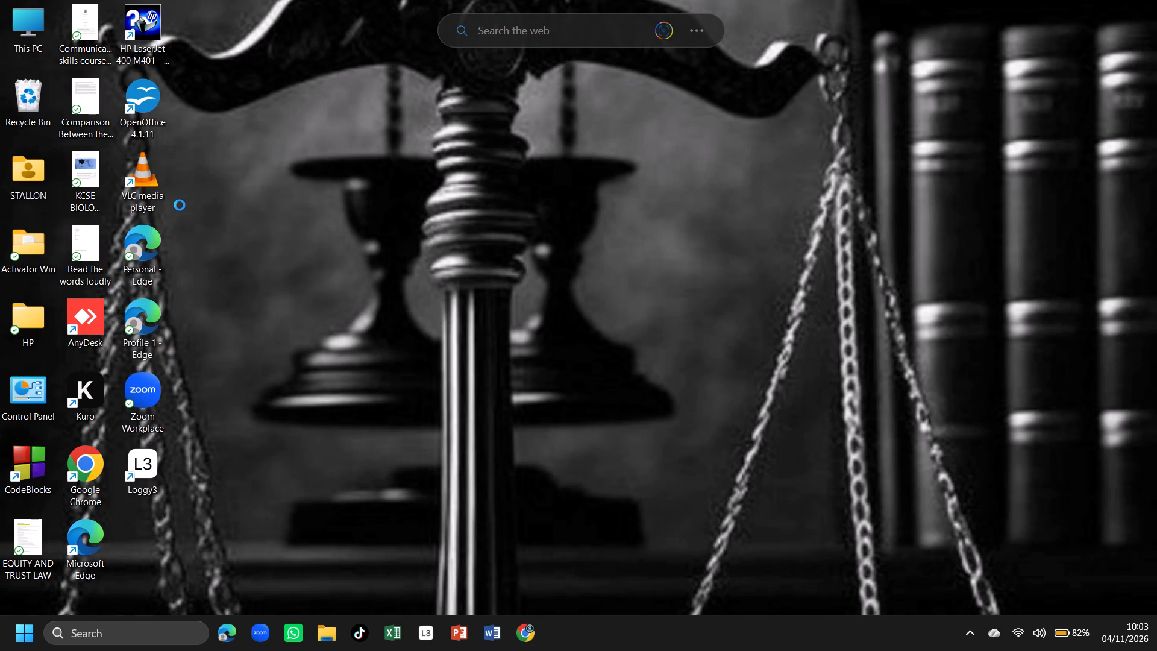
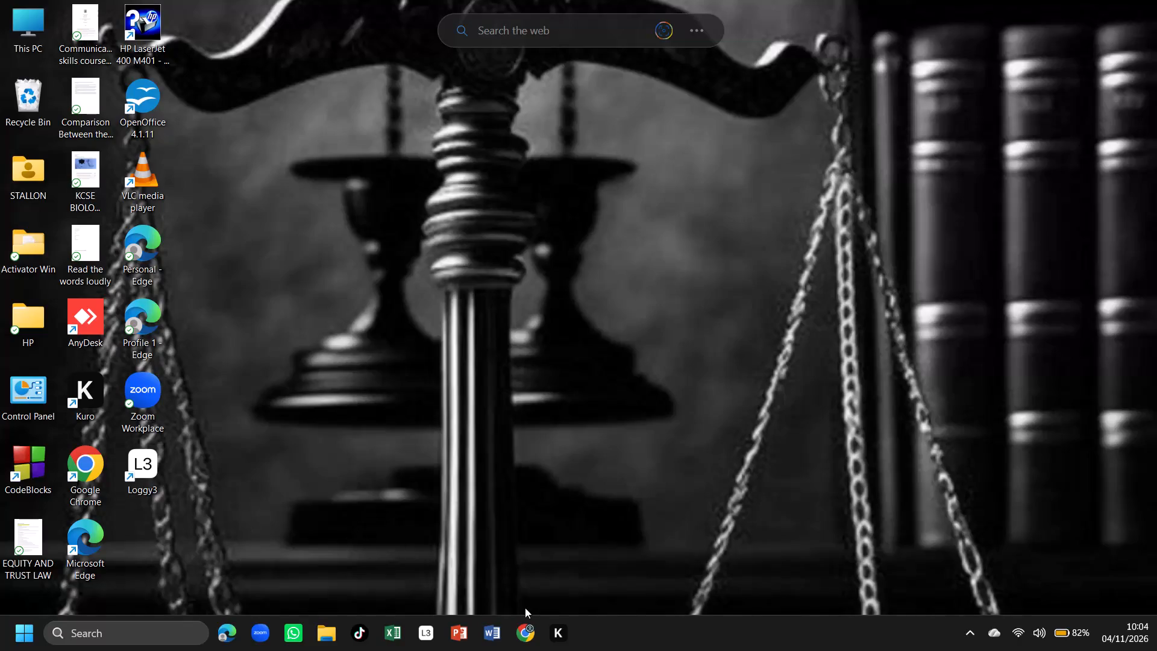
Open the Kuro application again.
left_click(568, 646)
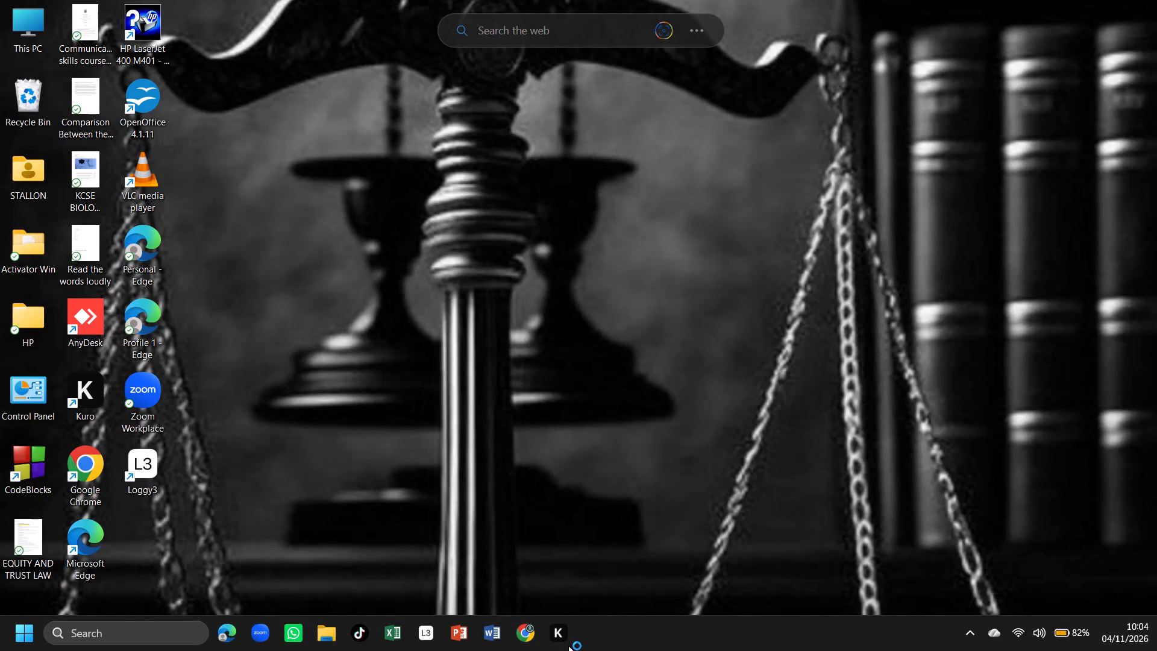
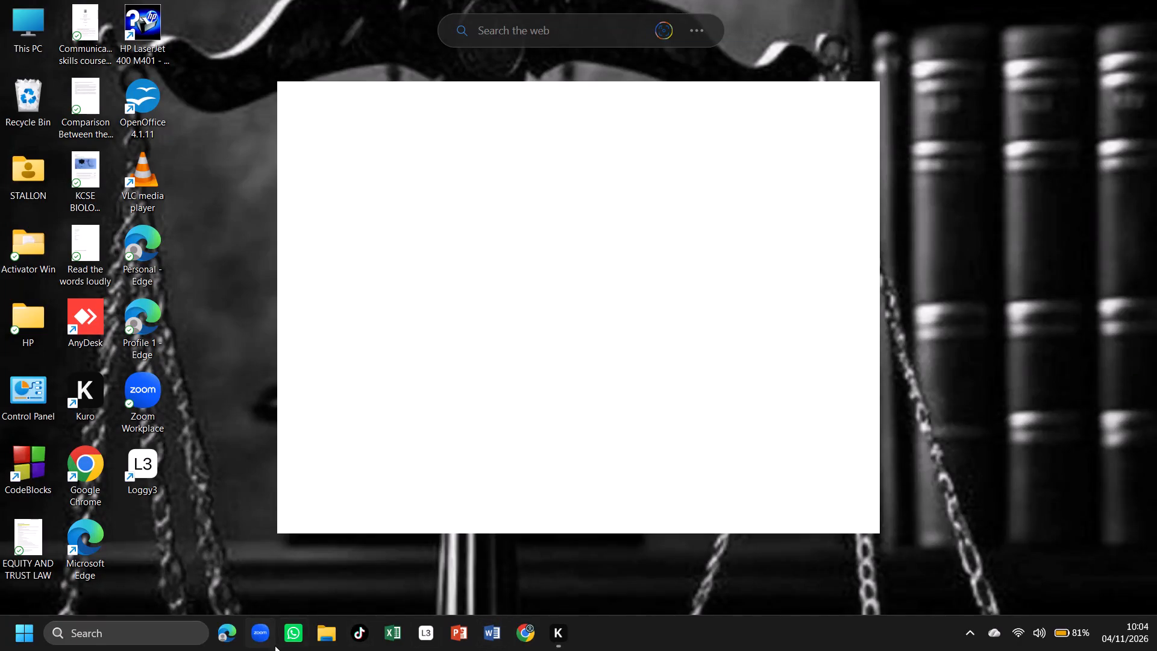
Launch Excel, dismiss the Office activation wizard and create a new blank workbook.
left_click(395, 629)
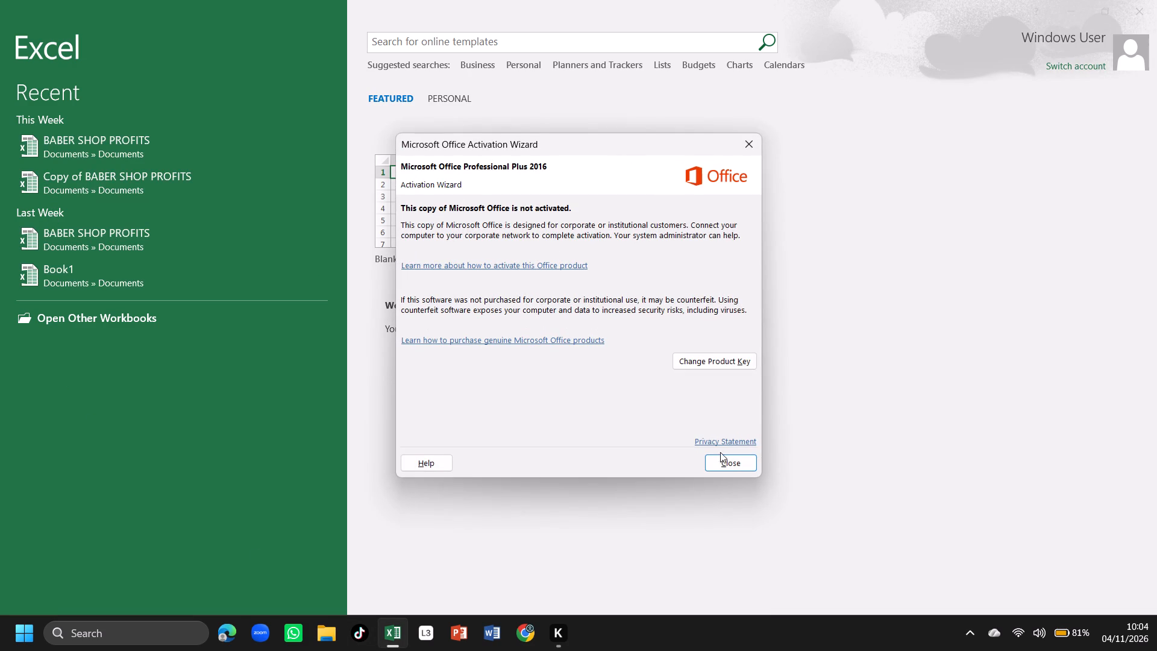
left_click(745, 451)
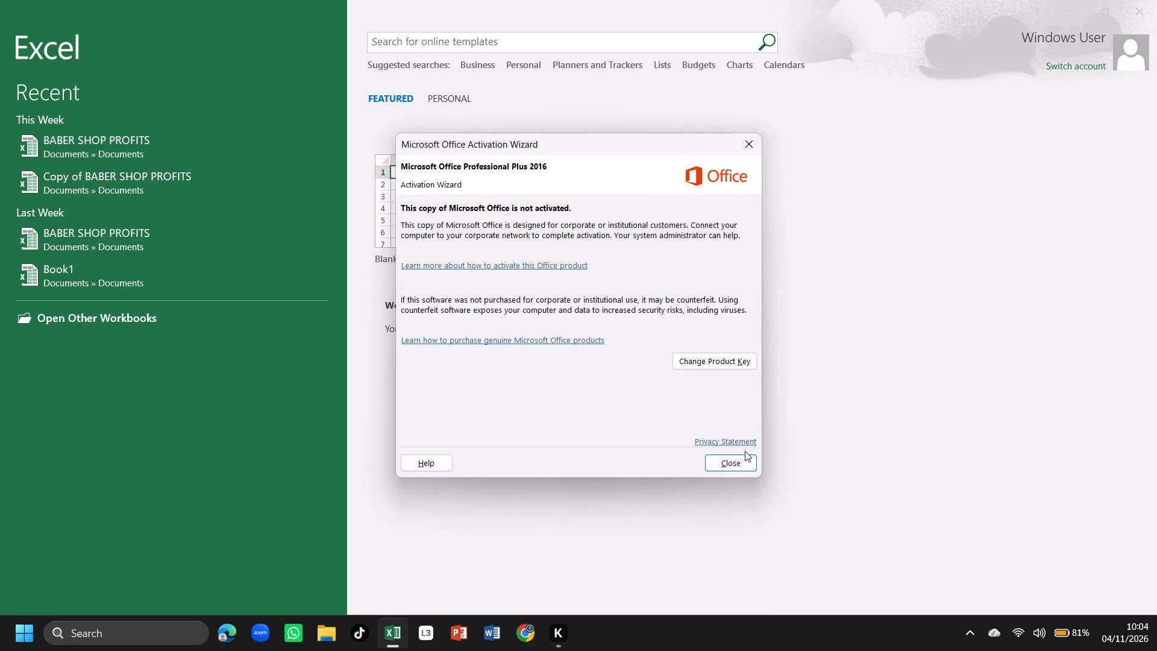
left_click(737, 458)
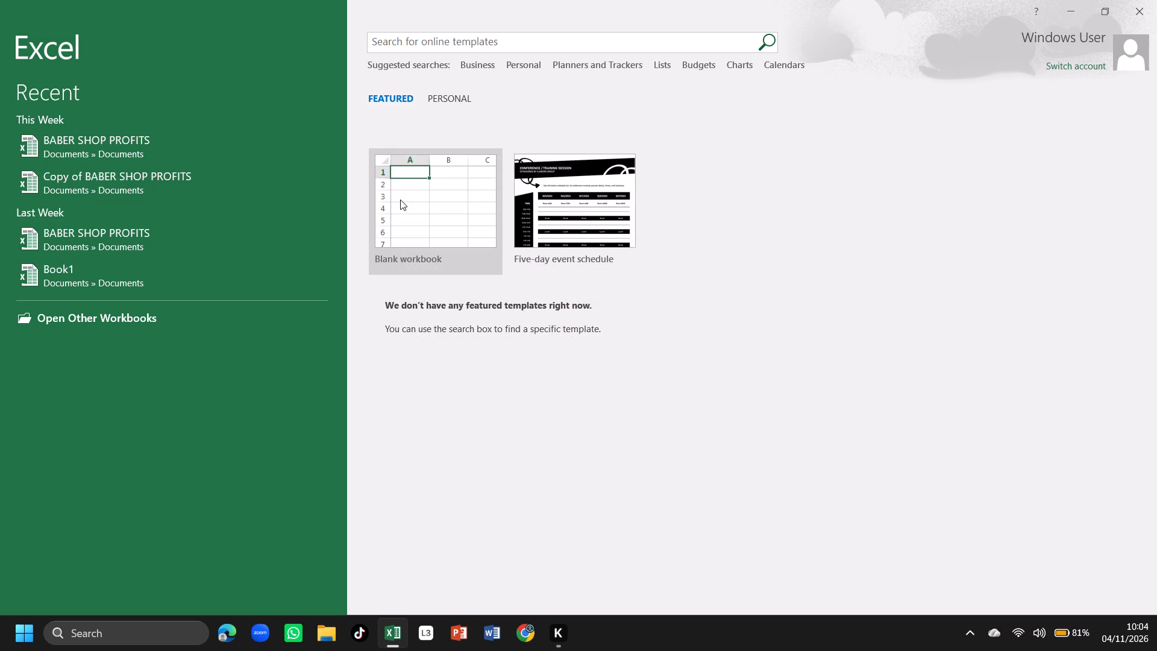
left_click(400, 200)
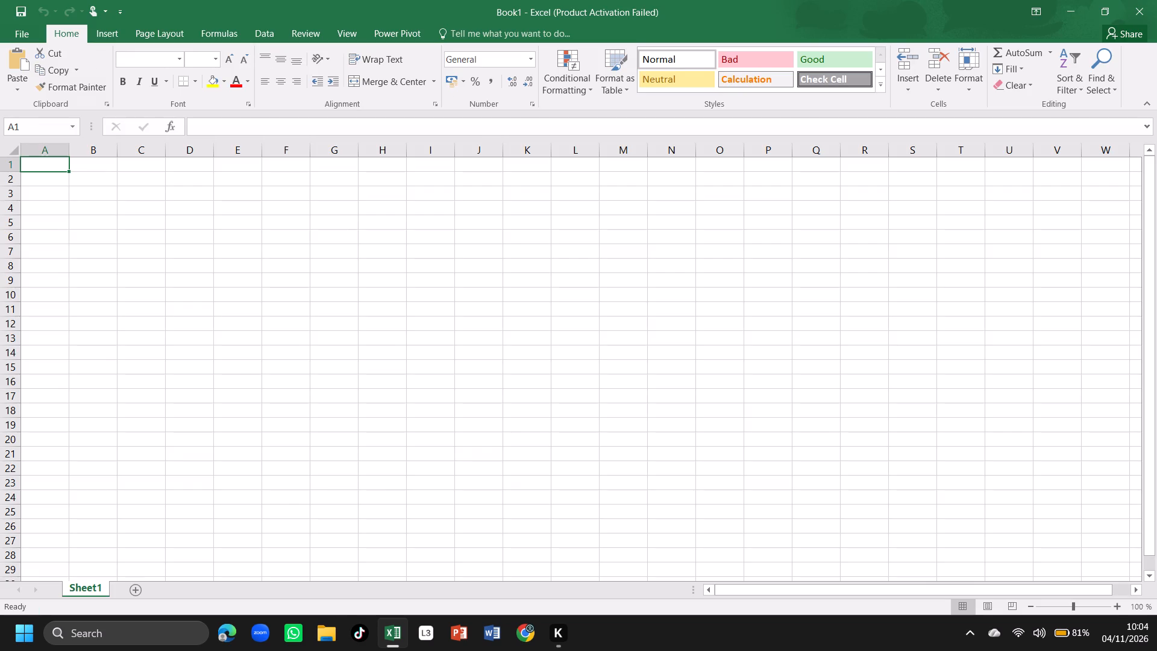
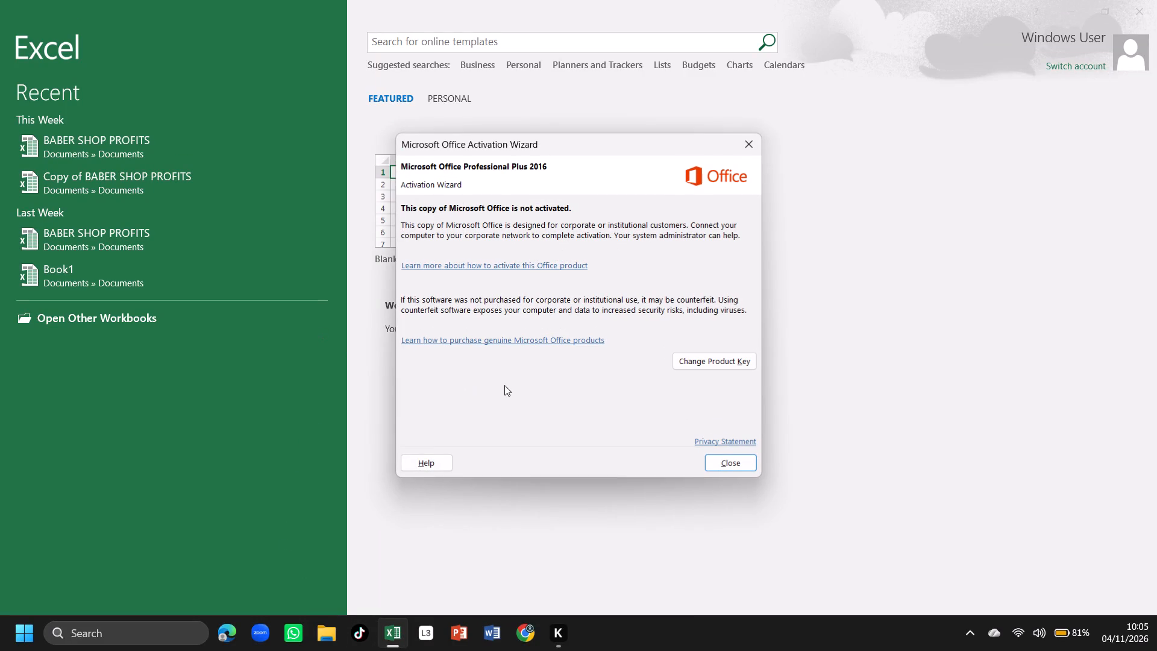
Dismiss the Office activation wizard and open the recent workbook Copy of BABER SHOP PROFITS.
left_click(731, 468)
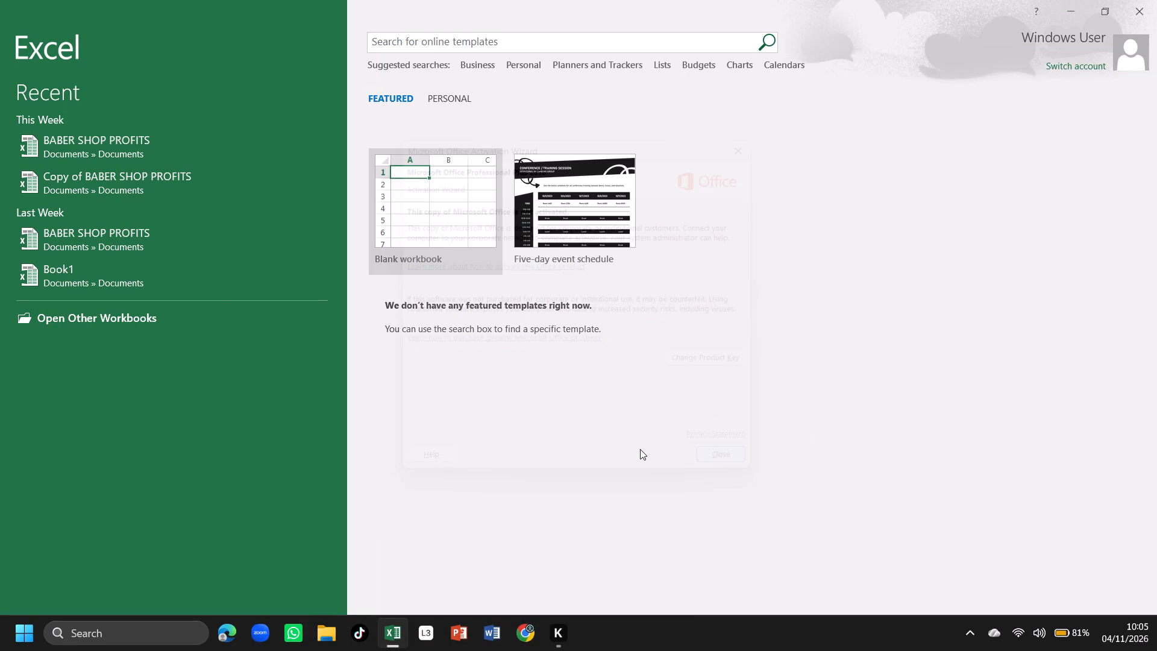
double_click(98, 190)
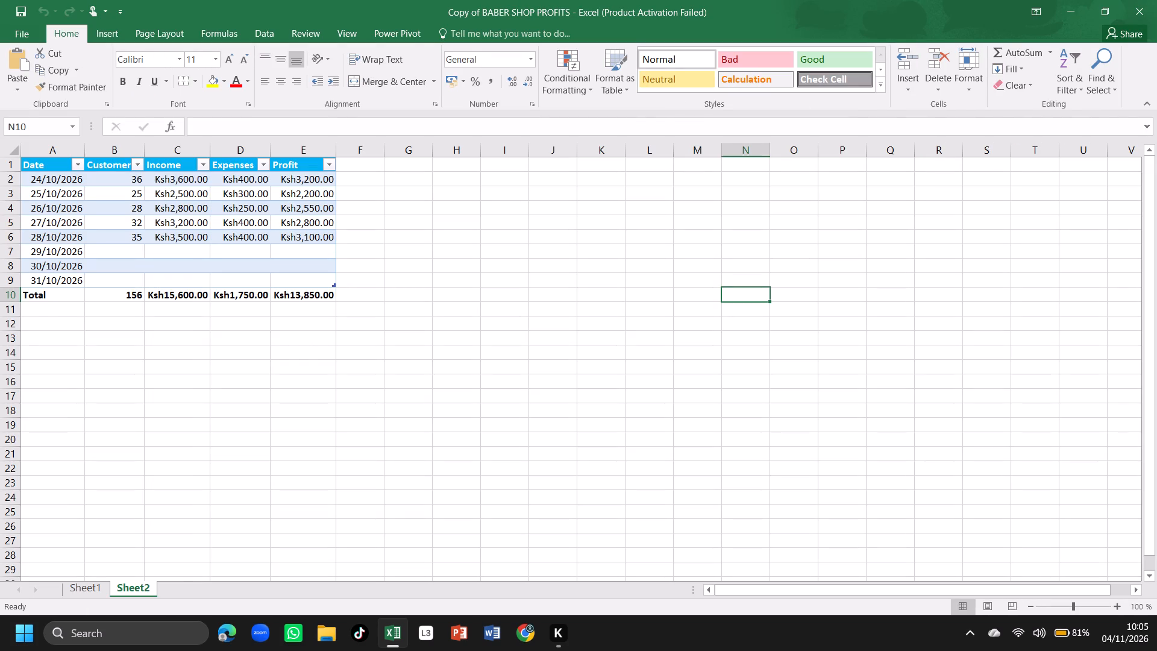
Enter customer counts of 40, 44 and 50 for 29/10/2026, 30/10/2026 and 31/10/2026 in cells B7 to B9.
left_click(111, 252)
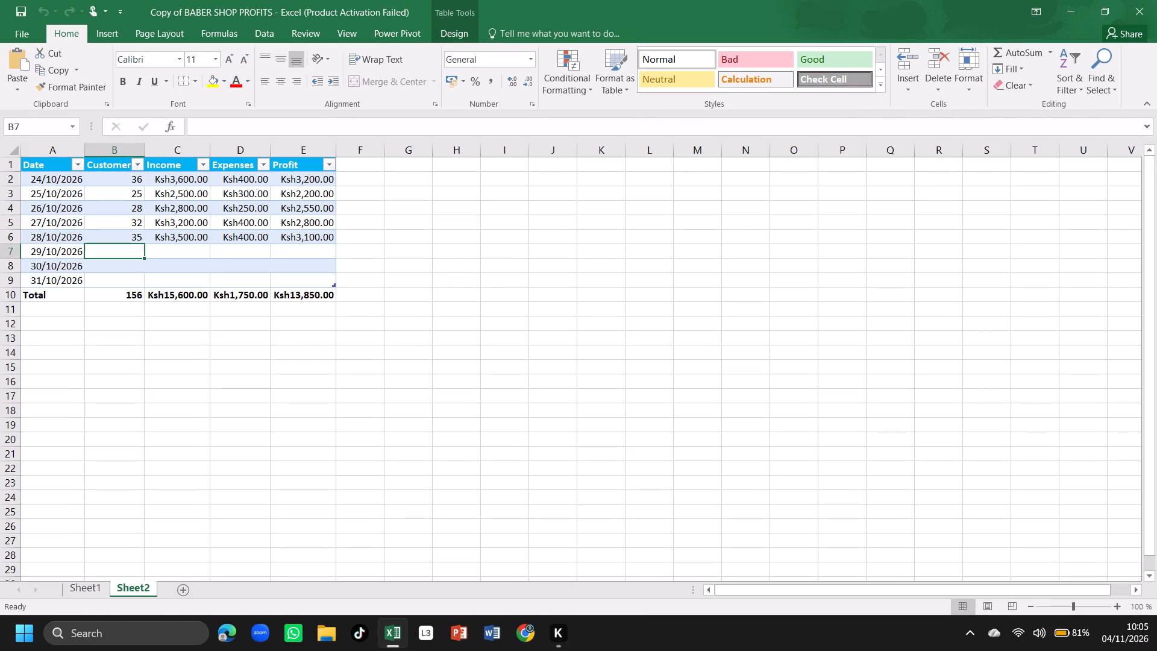
key("4")
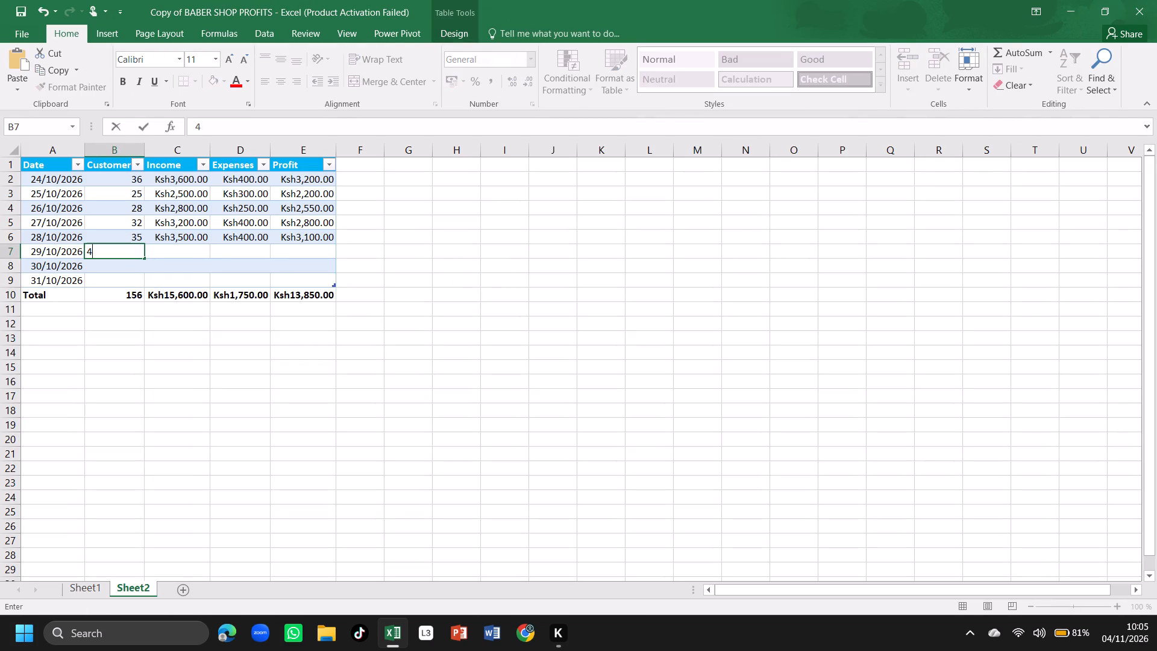
key("equal")
key("BackSpace")
key("0")
key("Return")
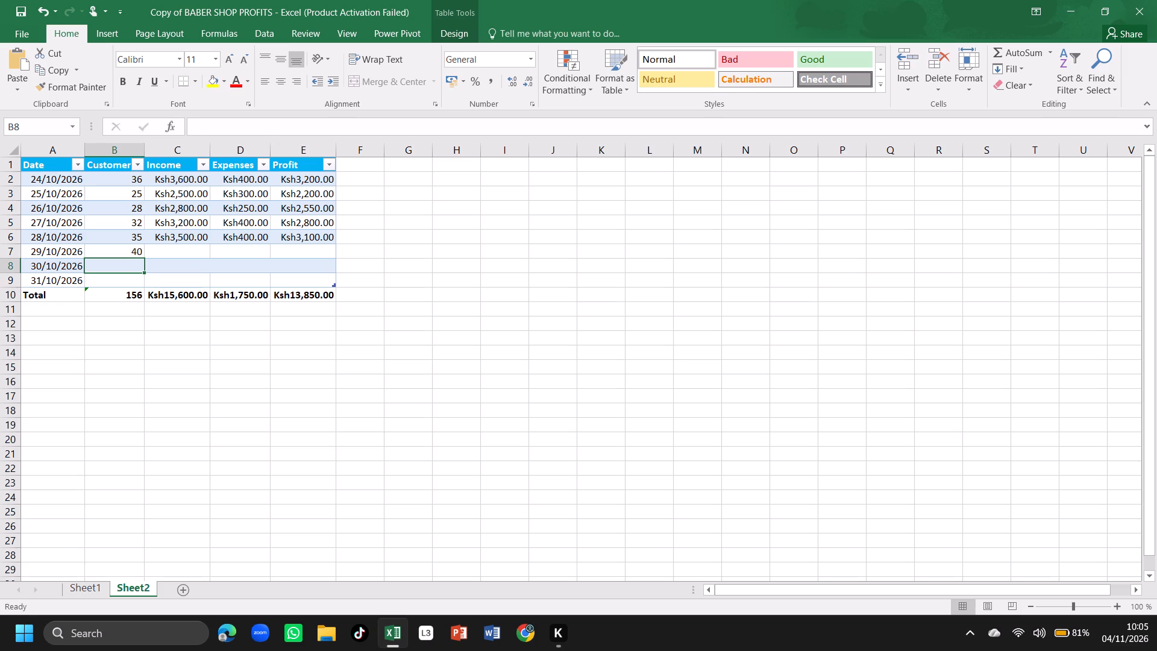
type("44")
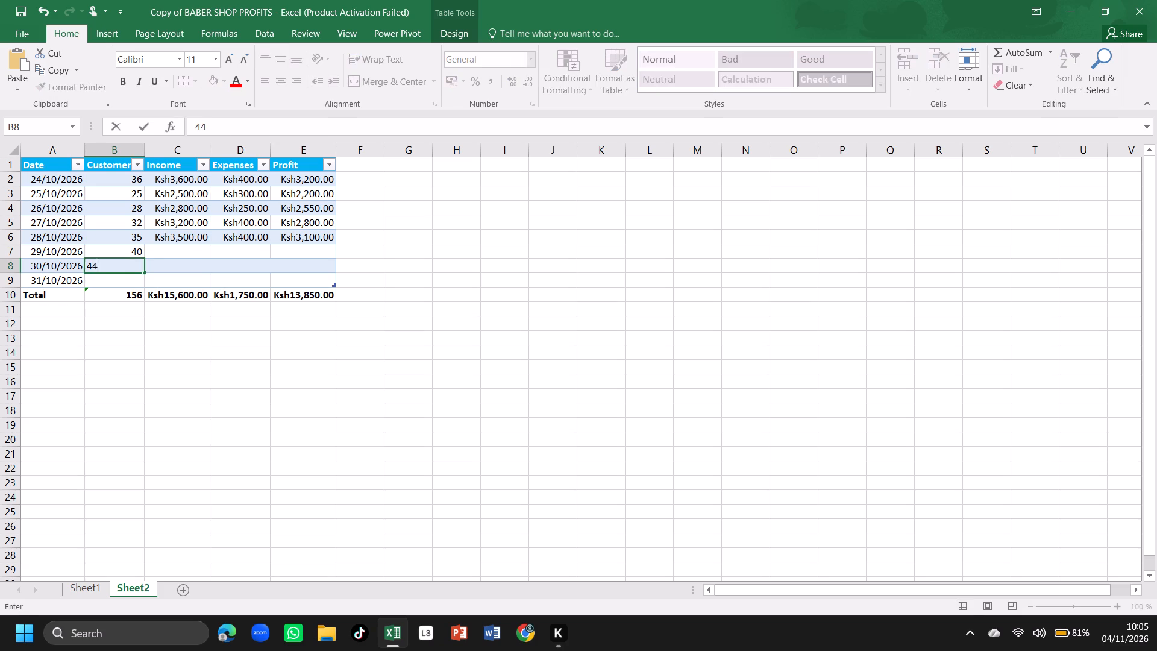
key("Return")
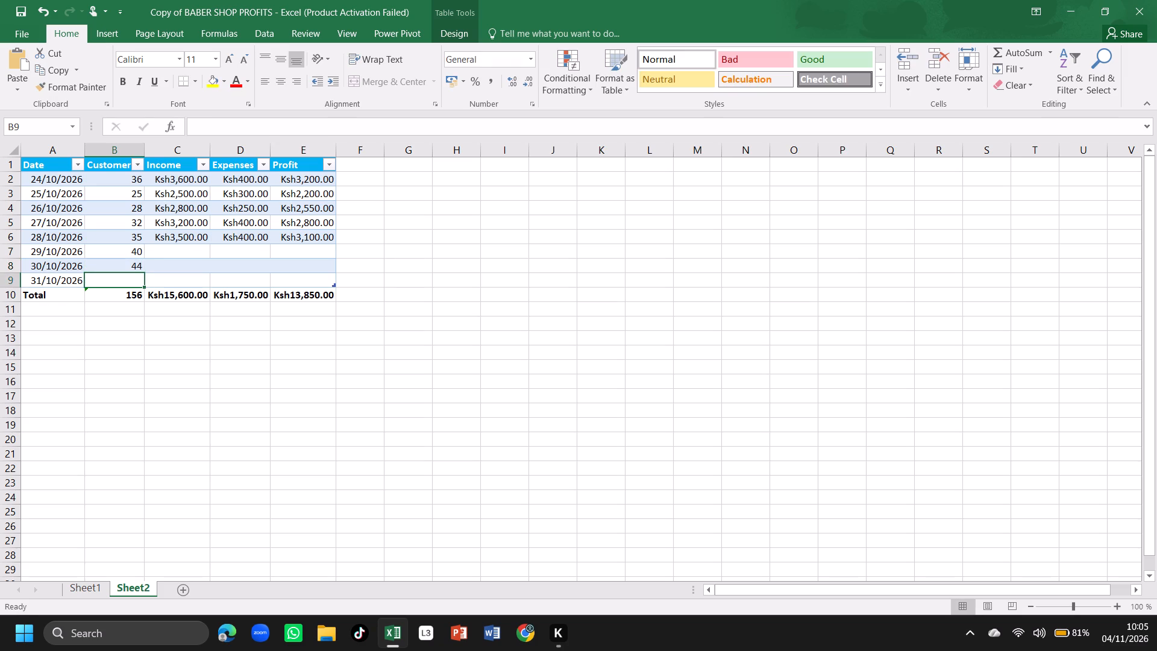
type("50")
key("Return")
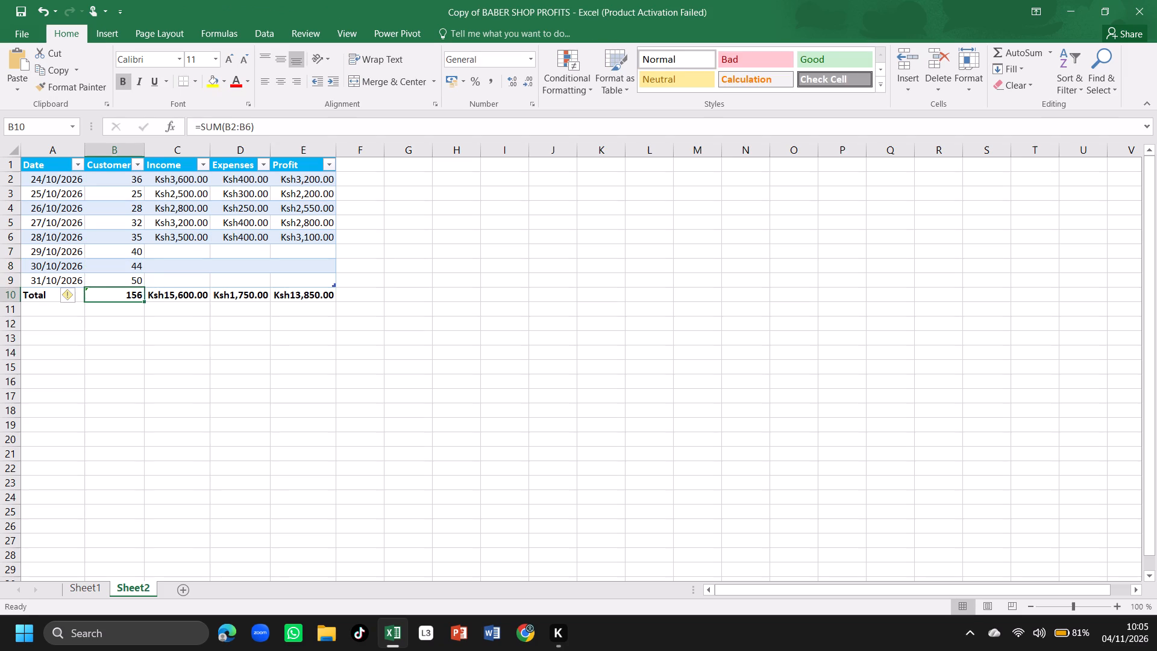
Update the Customer total formula in B10 to include the adjacent cells, summing B2:B9.
left_click(64, 296)
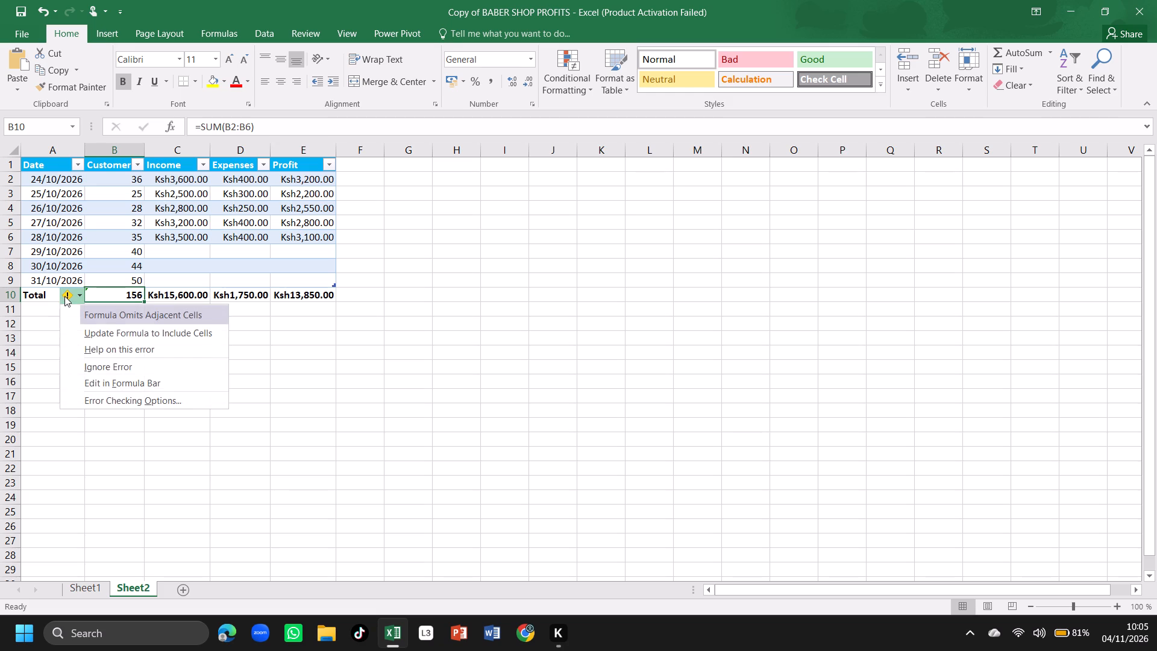
left_click(114, 333)
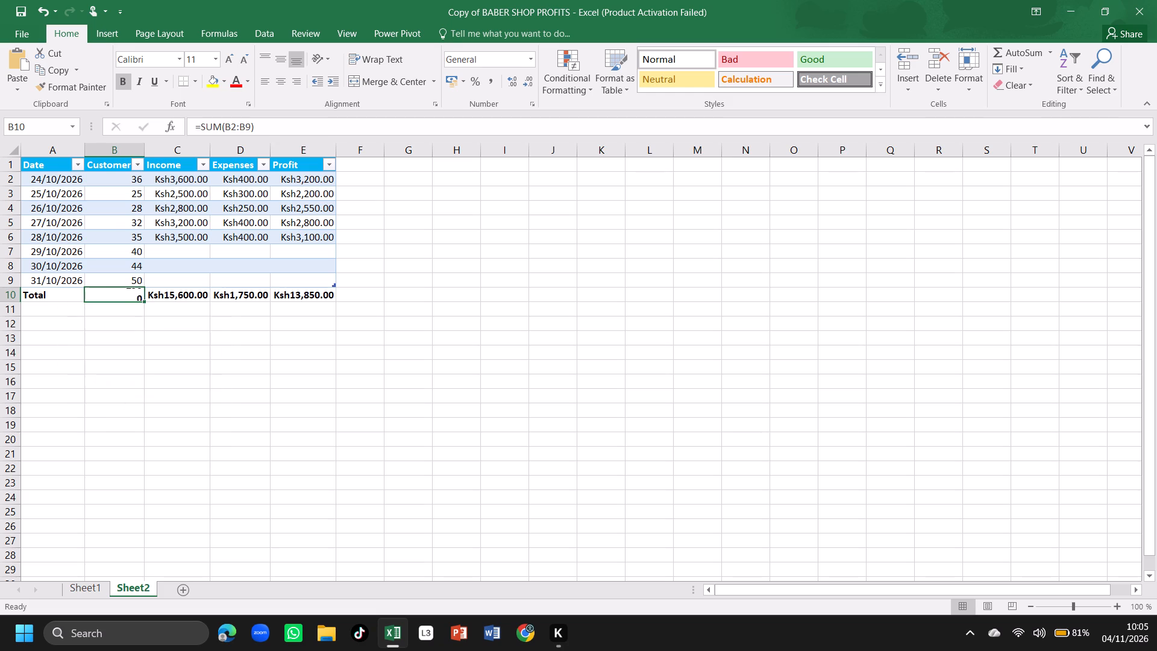
Enter income of 4000, 4400 and 5000 for 29/10/2026 to 31/10/2026 in cells C7 to C9.
left_click(184, 253)
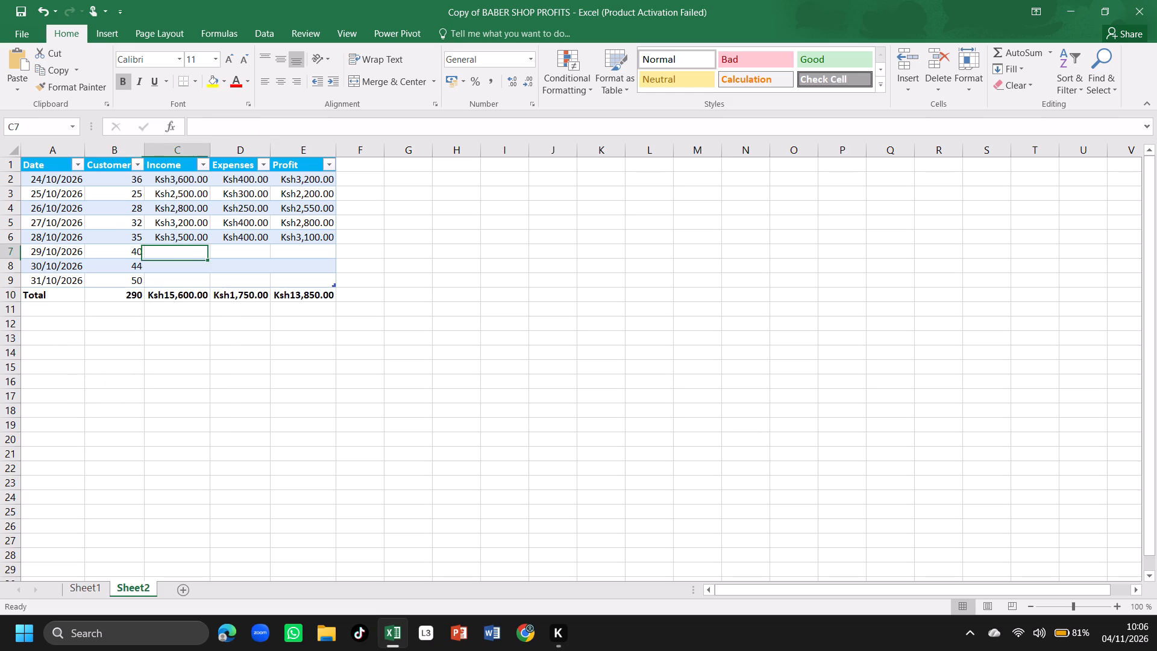
type("4000")
key("Return")
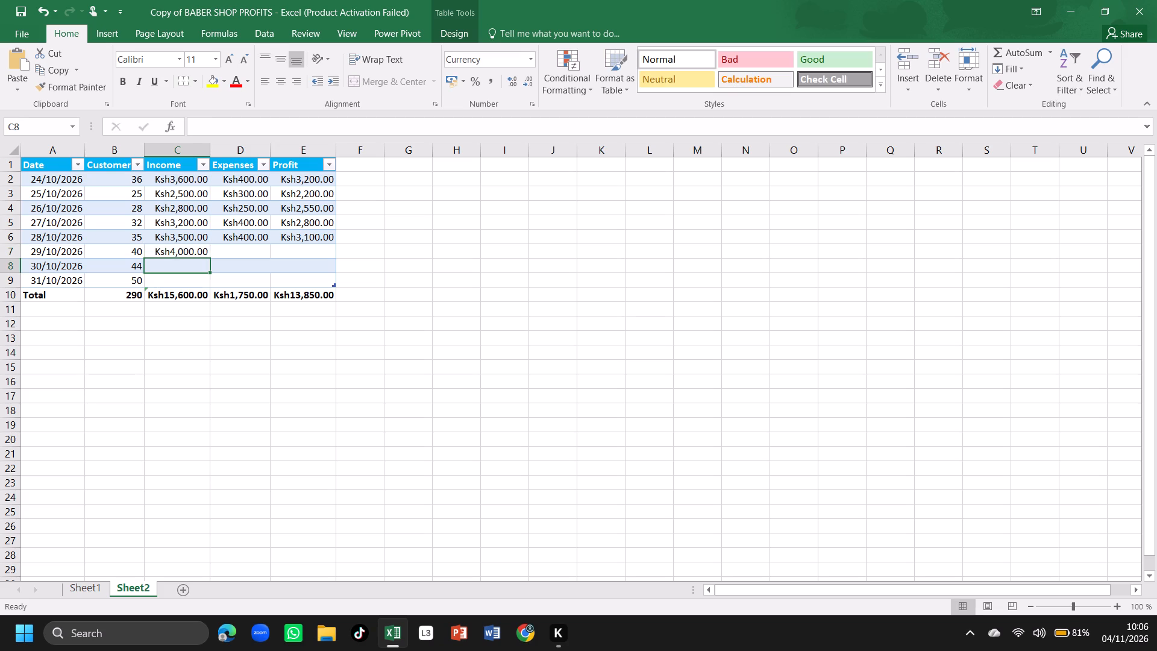
type("44")
type("000")
key("BackSpace")
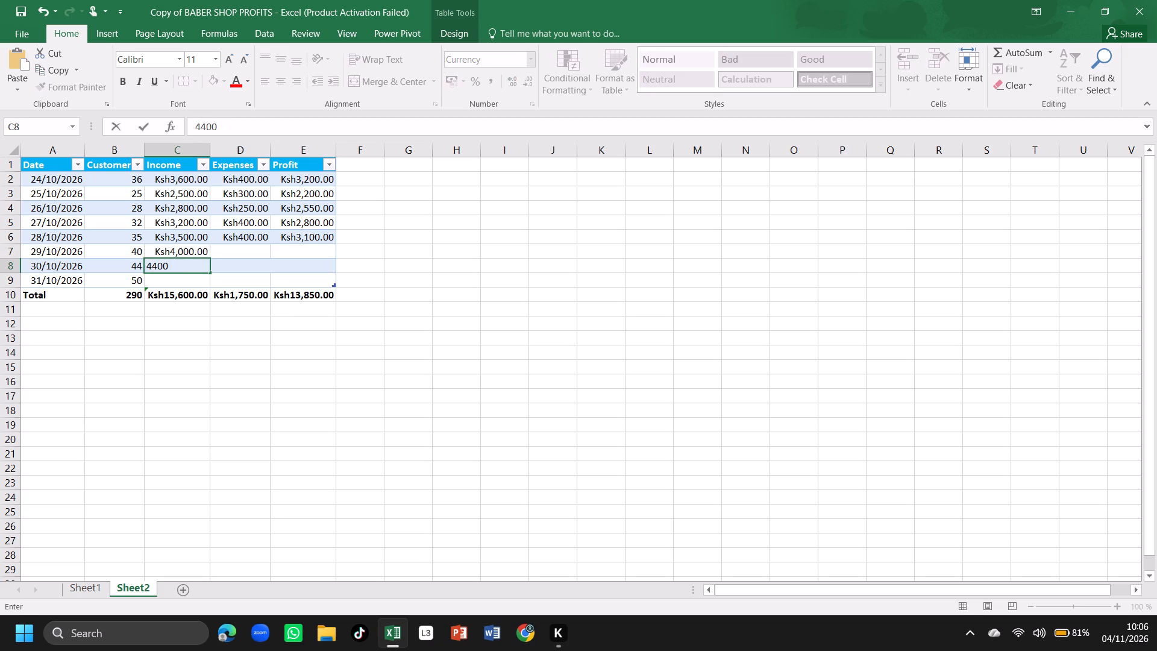
key("Return")
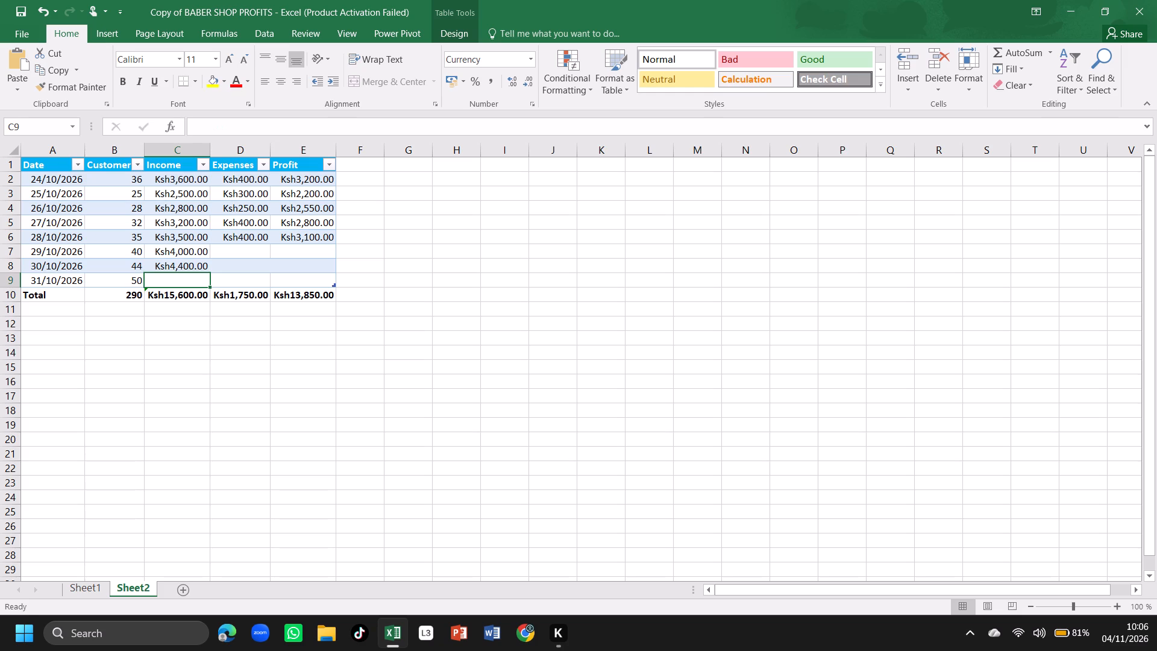
type("5000")
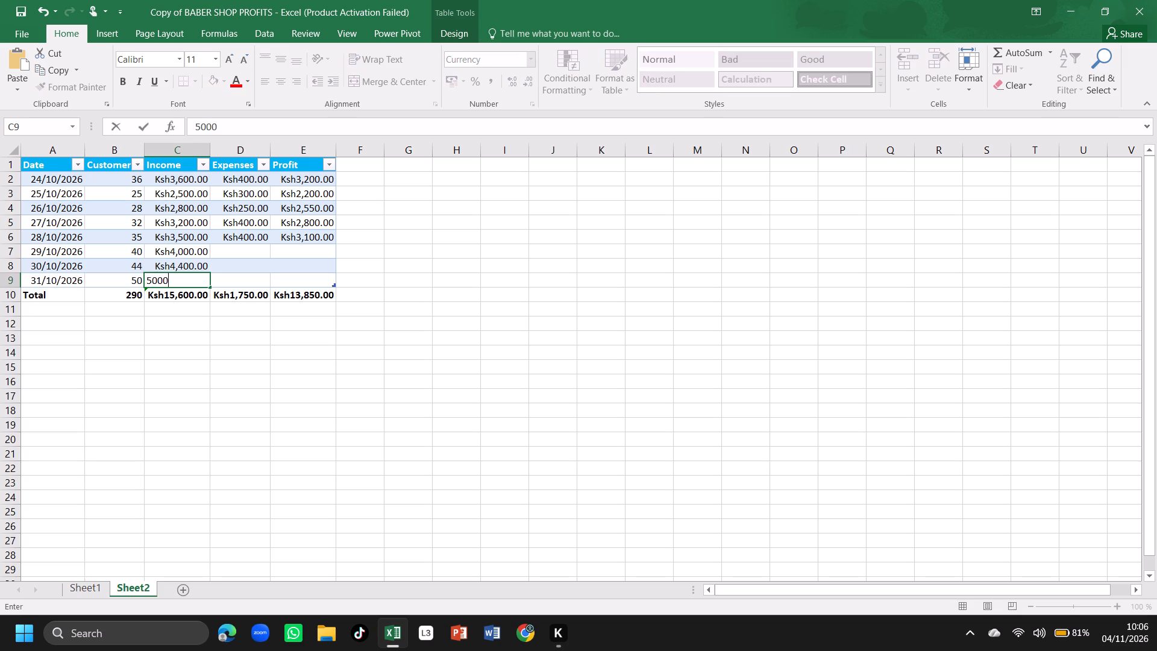
key("Return")
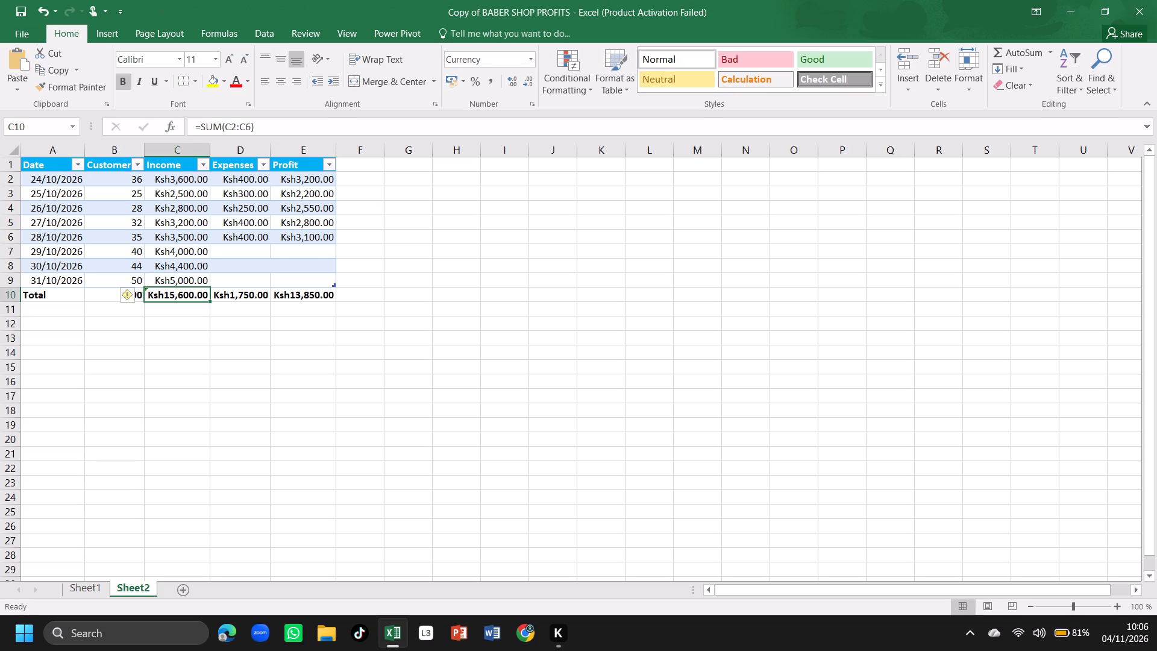
Update the Income total formula in C10 to include the adjacent cells, summing C2:C9.
left_click(125, 300)
left_click(144, 328)
Enter expenses of 600 for each of 29/10/2026, 30/10/2026 and 31/10/2026 in cells D7 to D9.
left_click(254, 253)
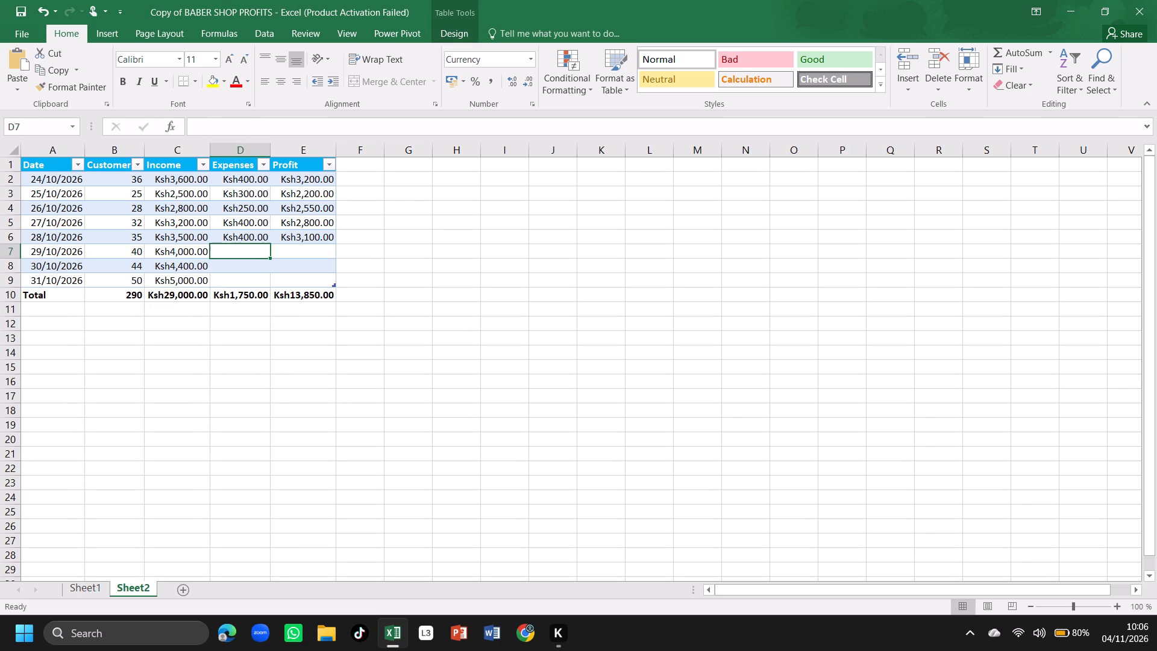
key("6")
type("00")
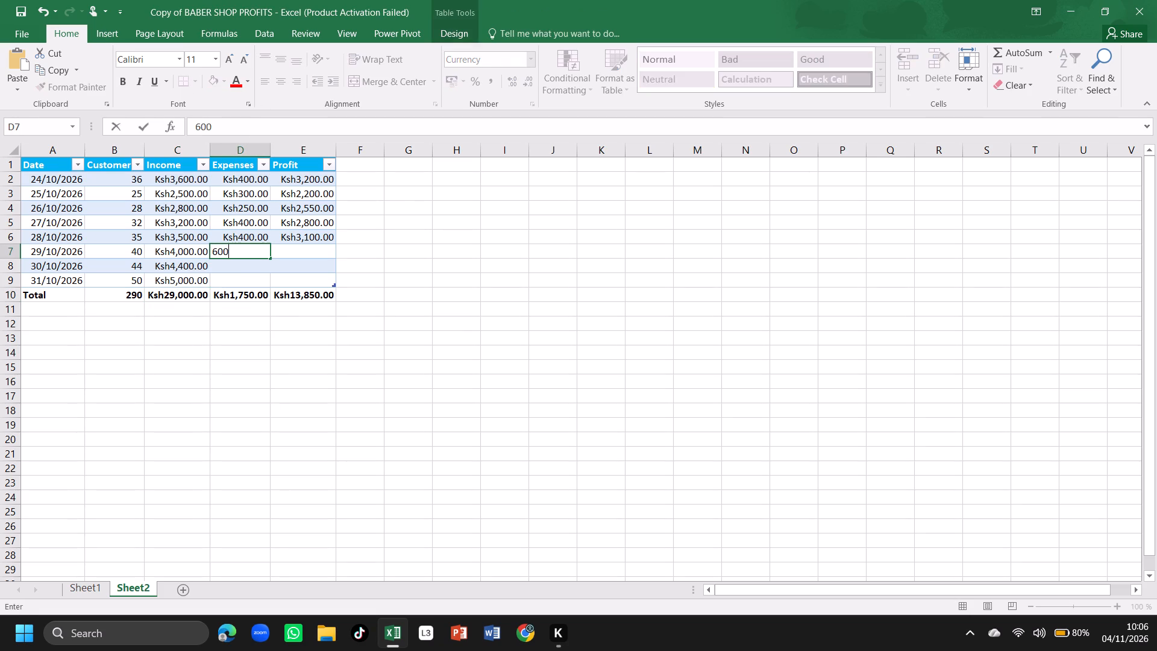
key("Return")
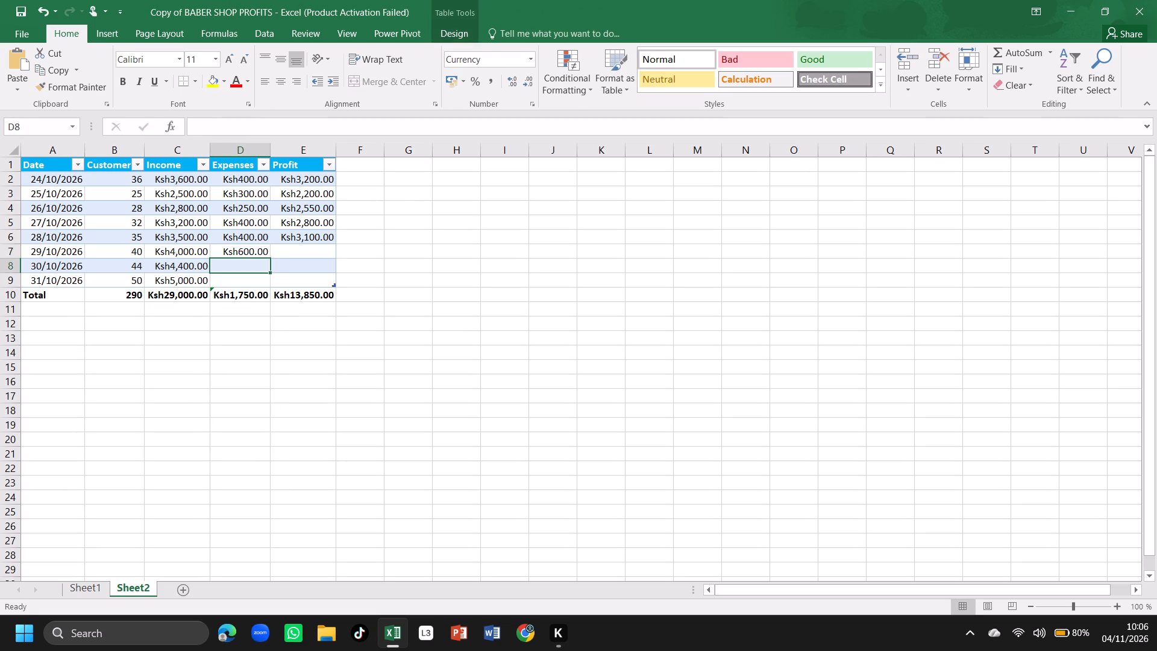
type("00")
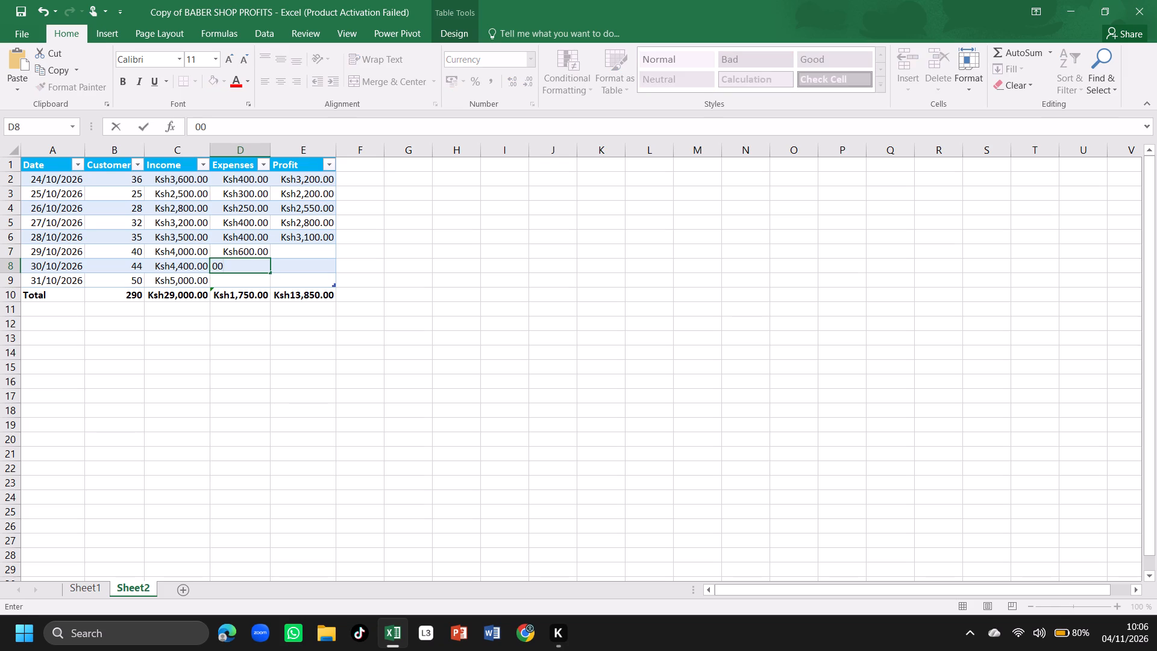
key("BackSpace")
key("BackSpace")
type("600")
key("Return")
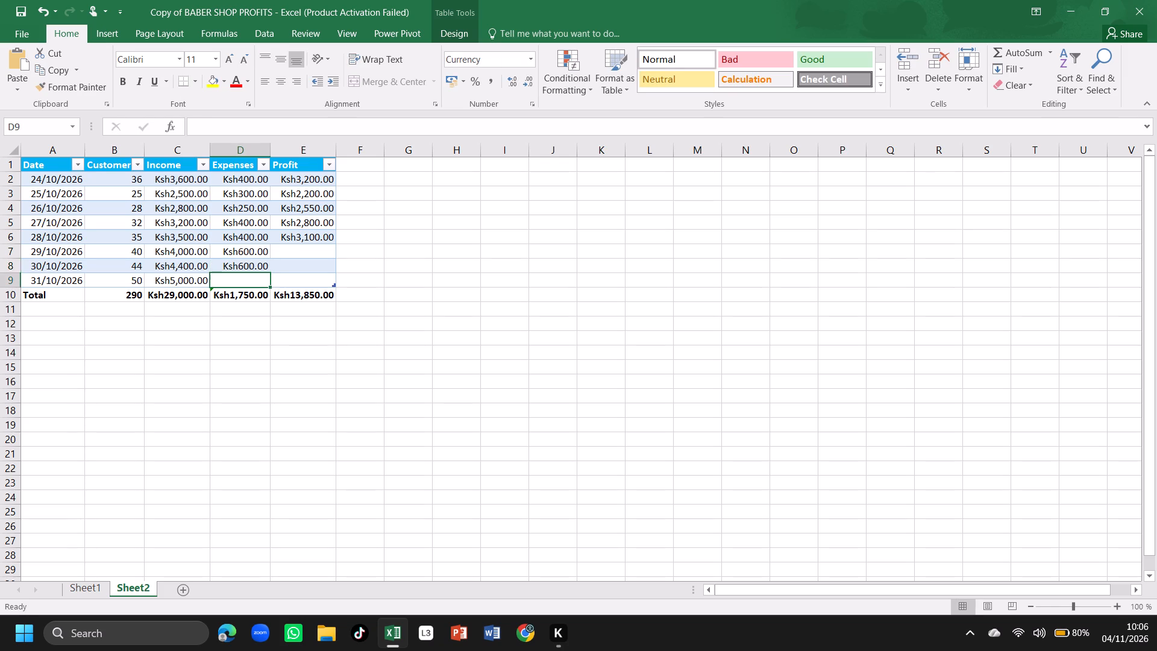
type("600")
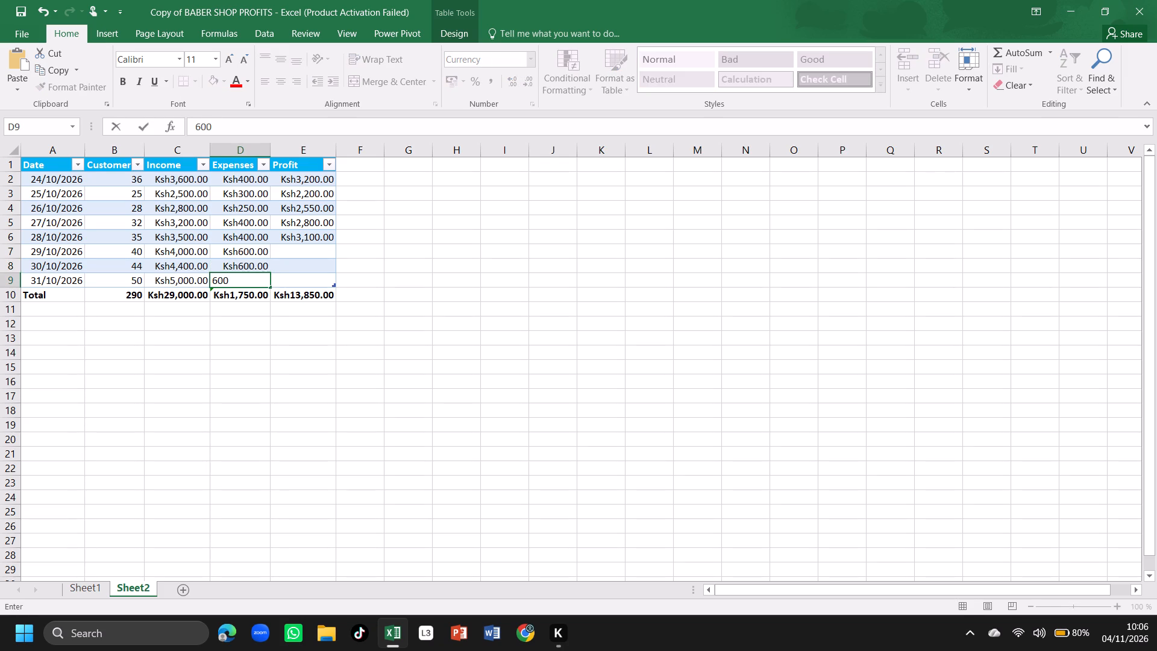
key("Return")
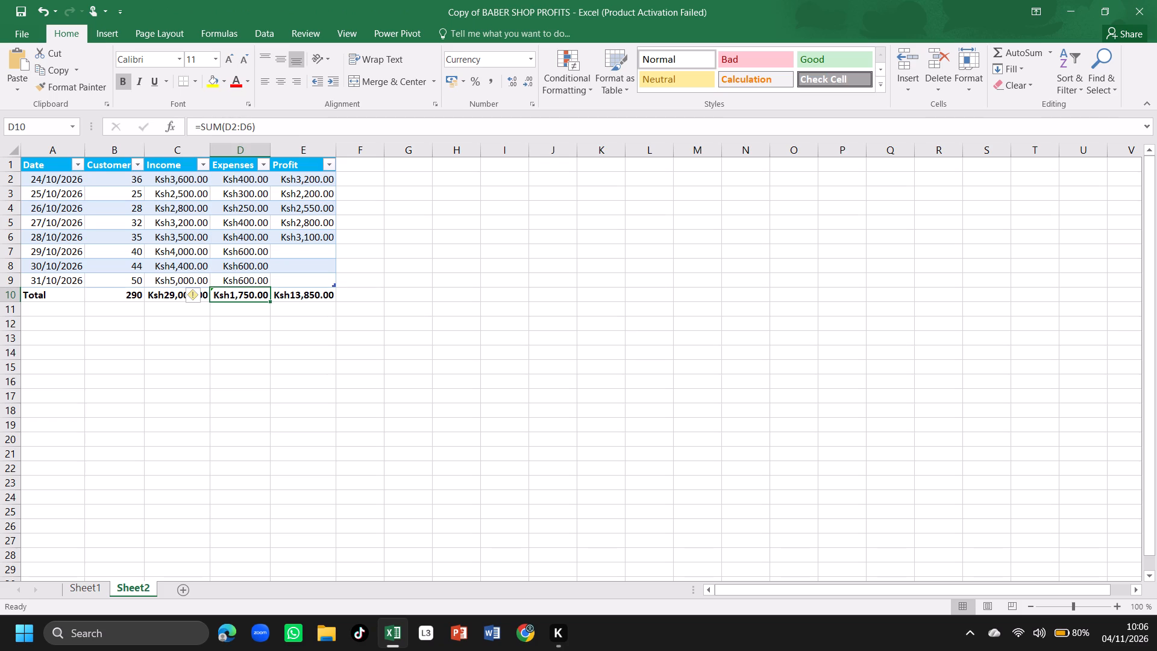
Update the Expenses total formula in D10 to include the adjacent cells, summing D2:D9.
left_click(187, 294)
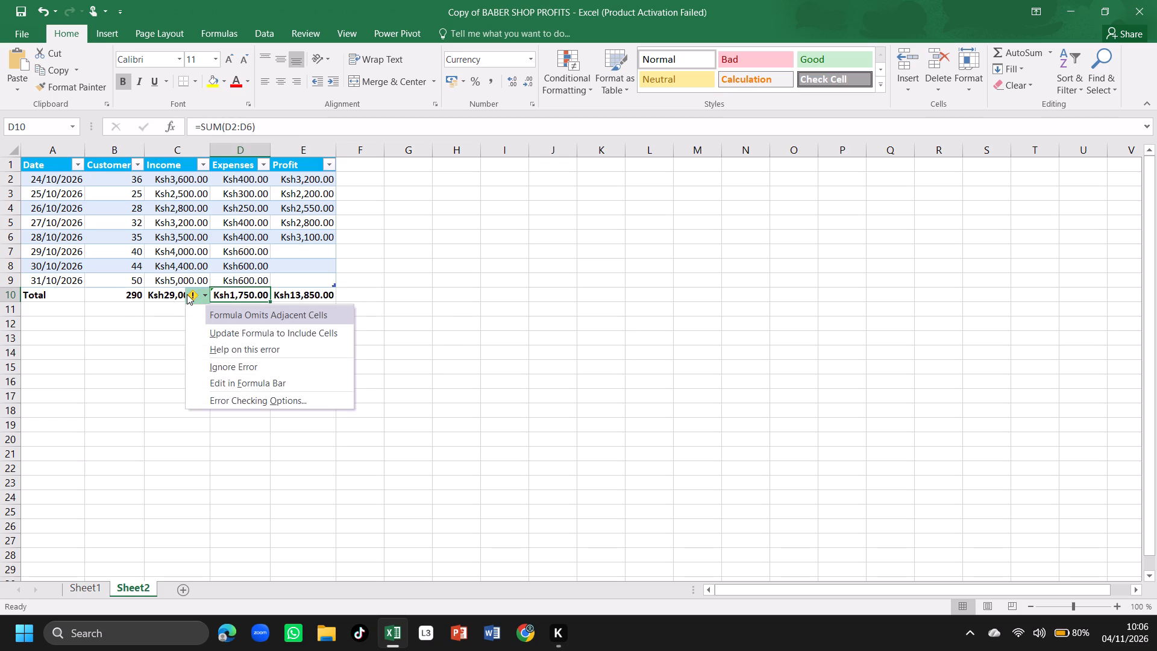
left_click(198, 325)
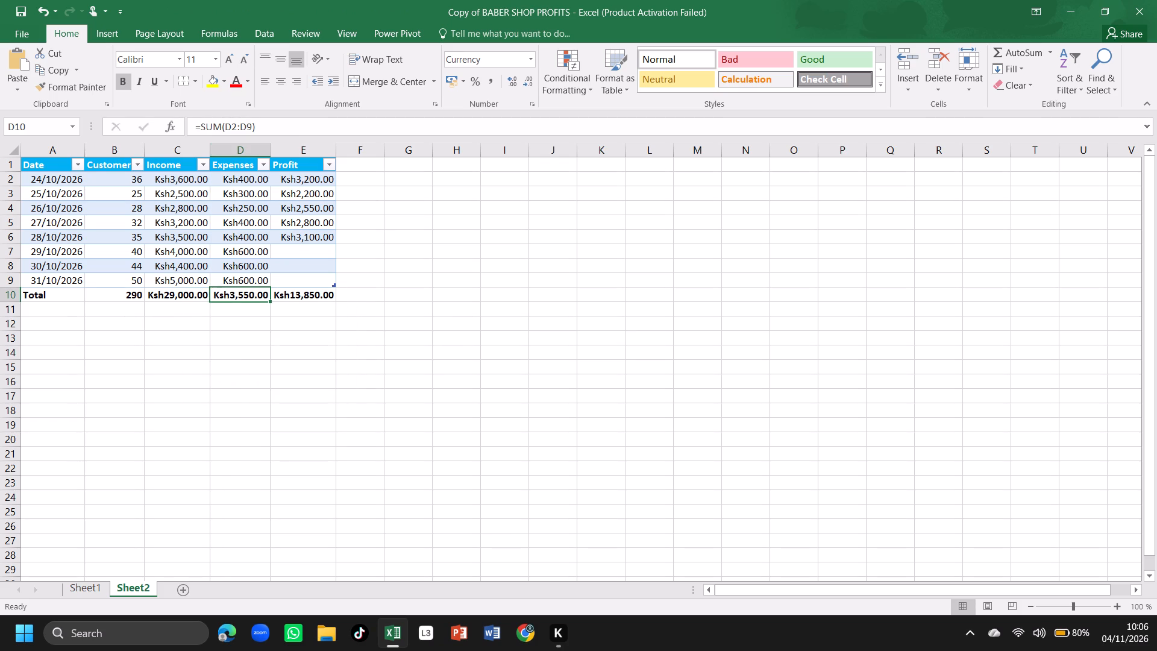
Calculate the profit for 29/10/2026 in E7 with the formula =c7-d7.
left_click(323, 257)
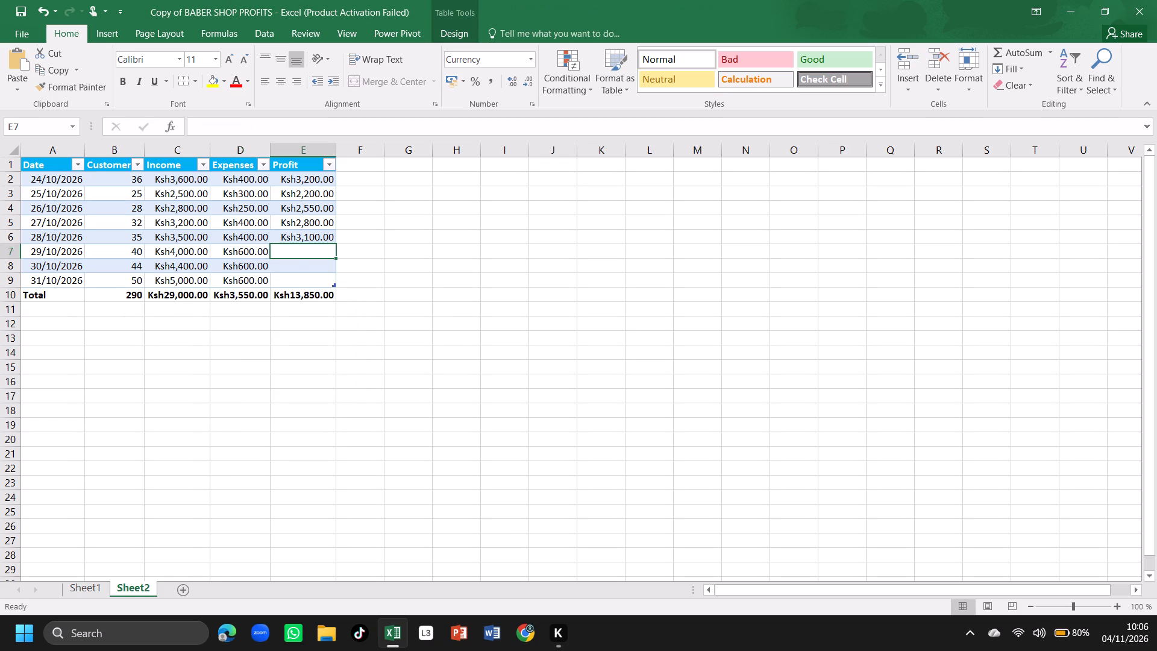
key("equal")
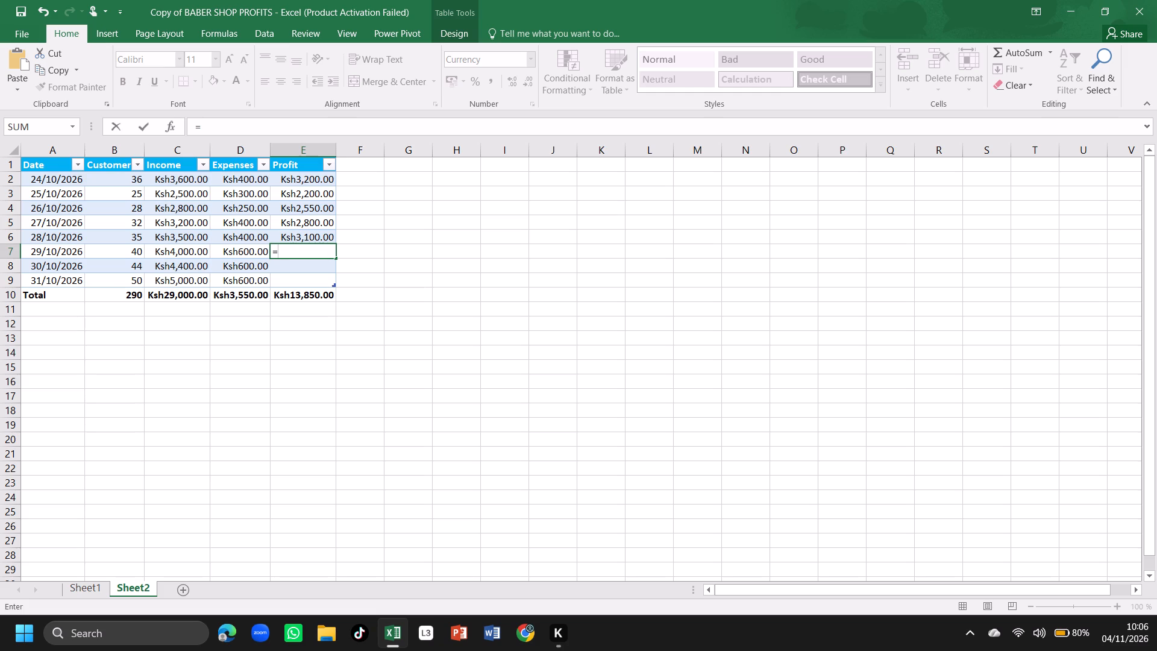
key("c")
key("7")
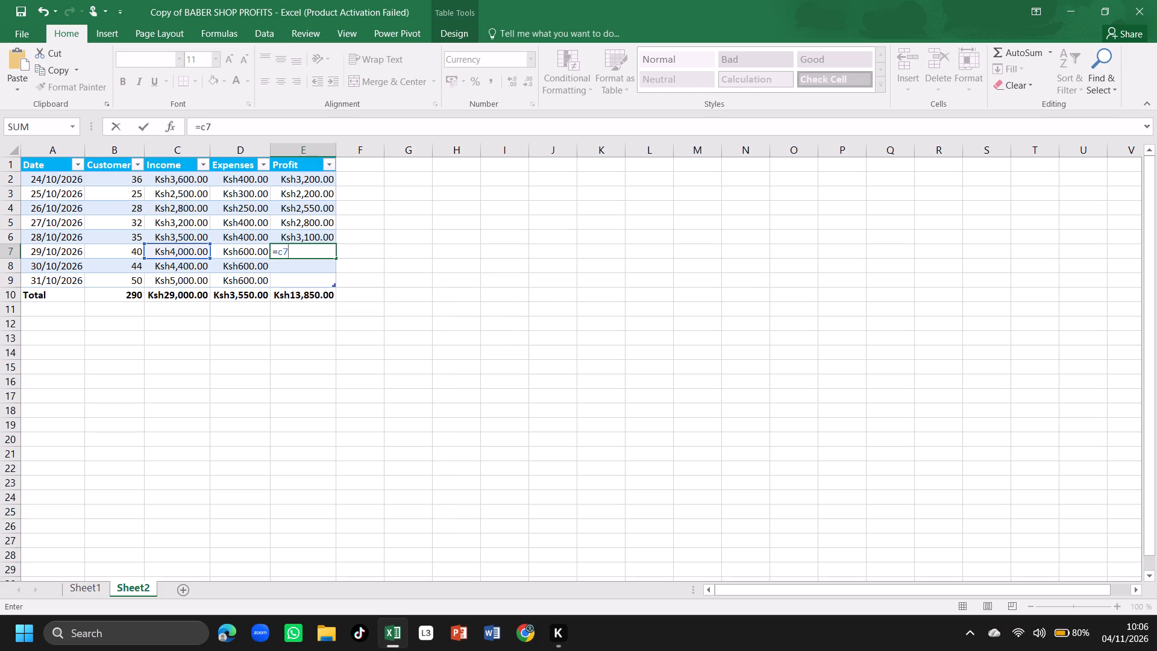
key("minus")
key("d")
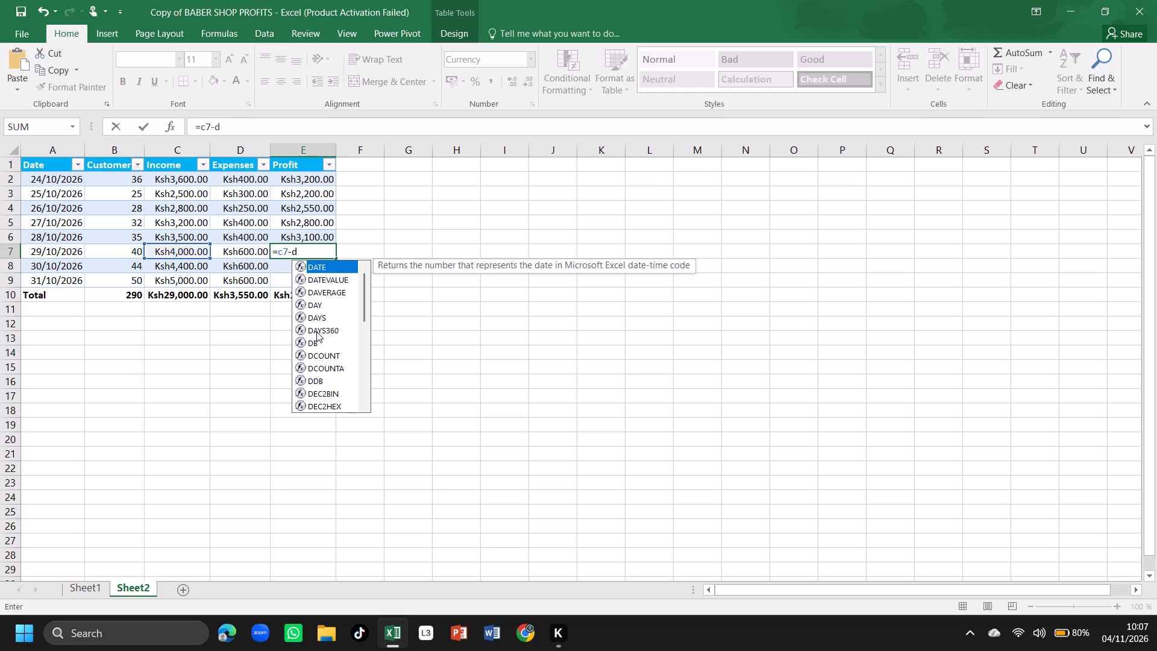
key("7")
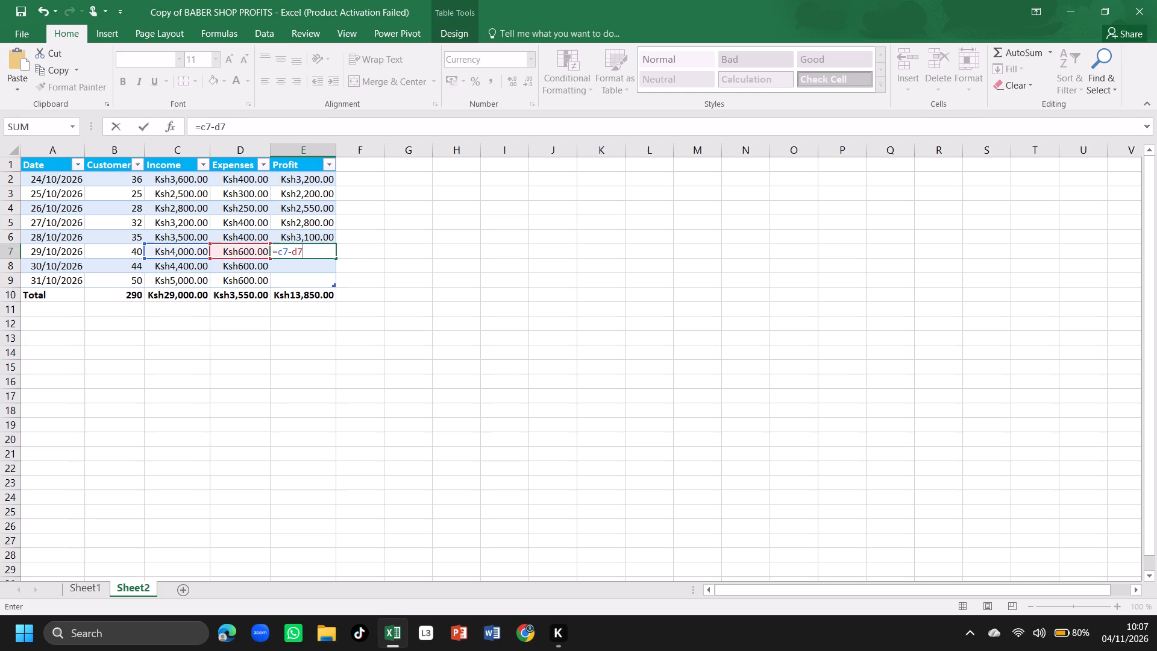
key("Return")
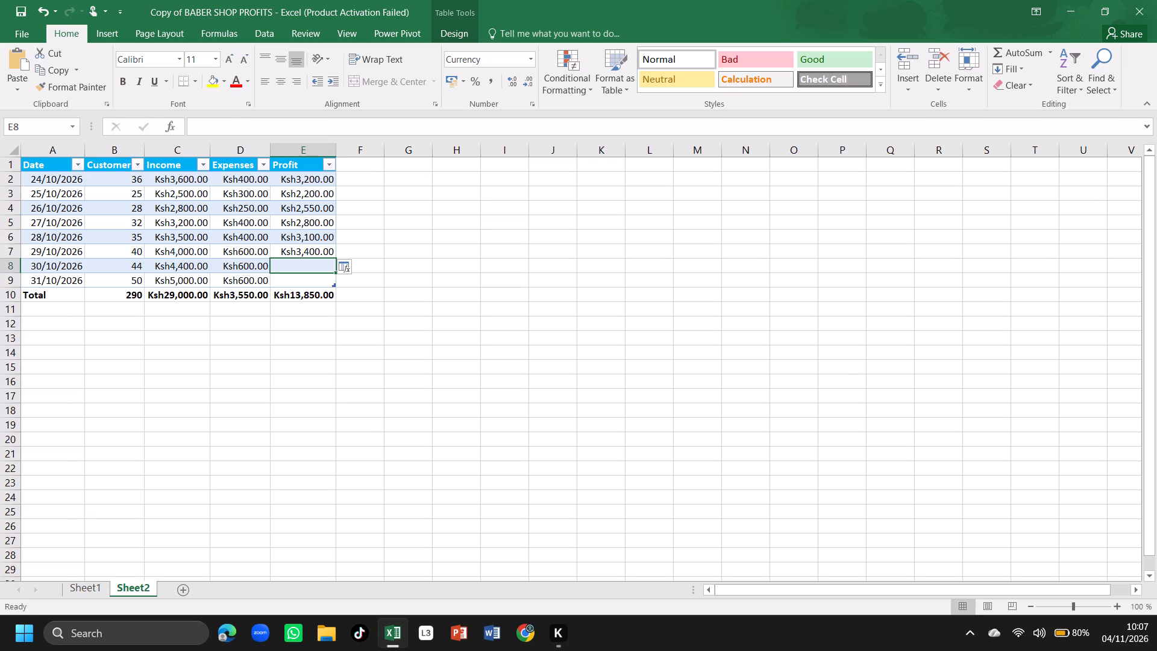
Enter a formula beginning =c8- in E8 to subtract expenses from income for 30/10/2026.
key("equal")
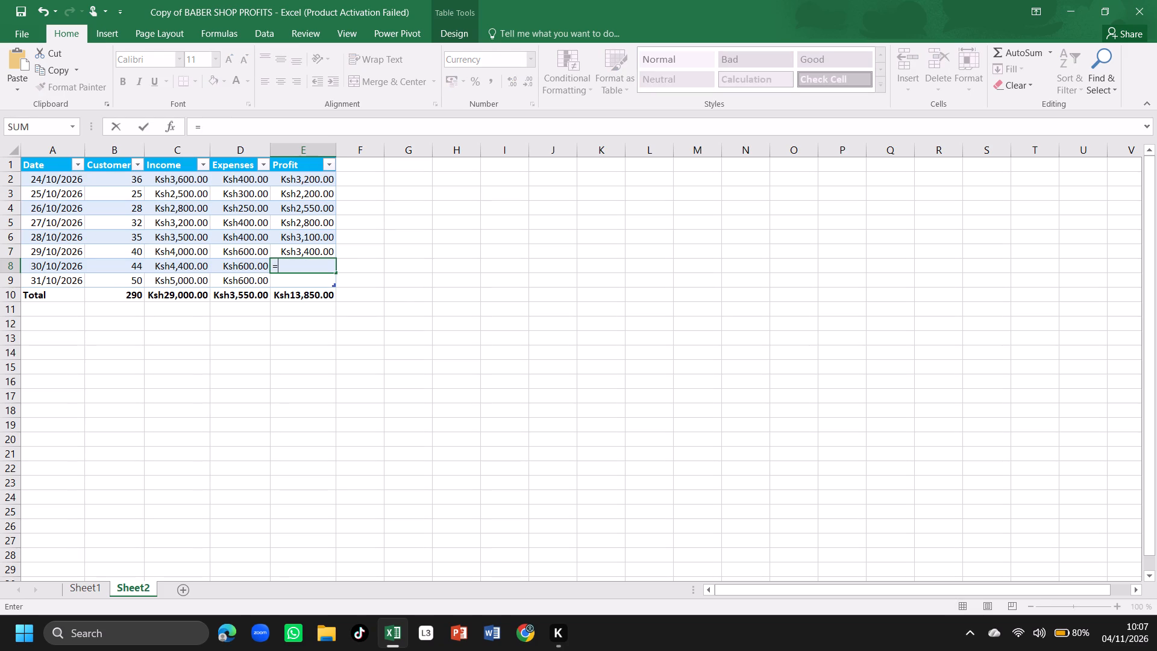
key("c")
key("8")
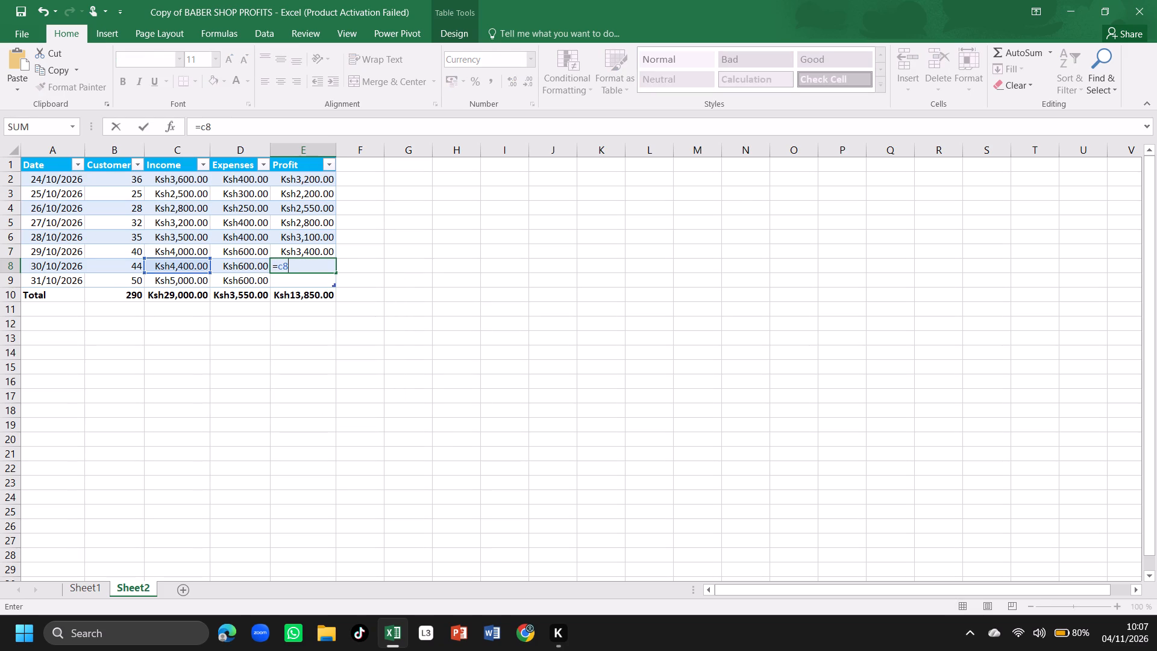
key("minus")
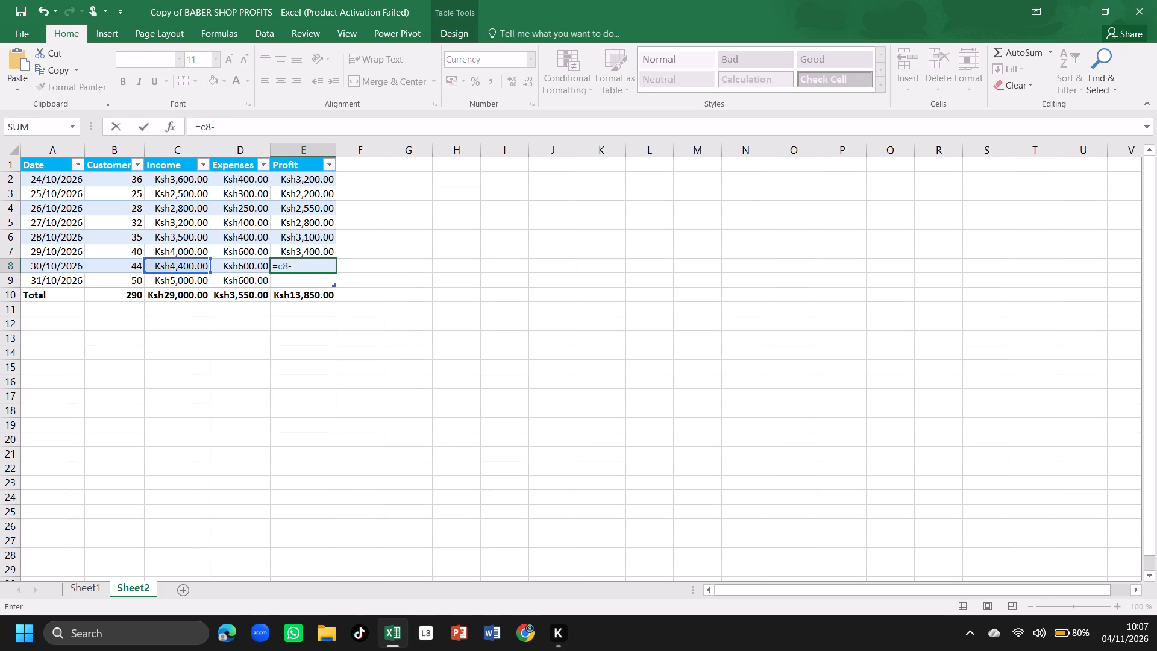
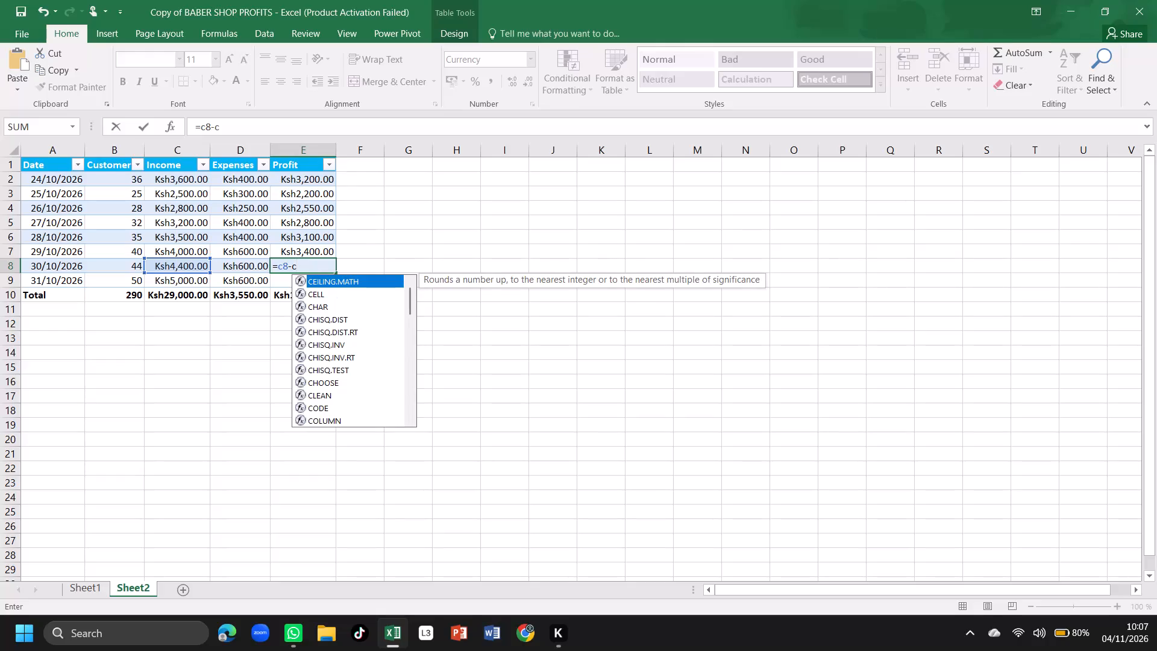
Complete the profit formula for 30/10/2026 in E8 as =c8-d8.
key("BackSpace")
type("d7")
key("BackSpace")
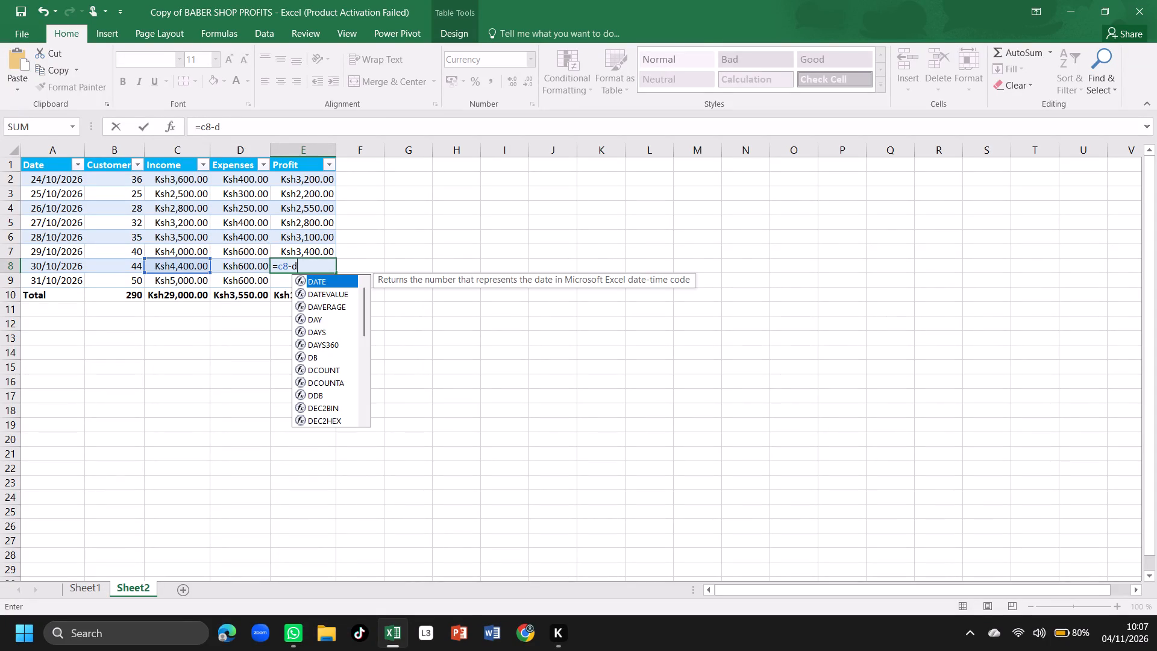
key("8")
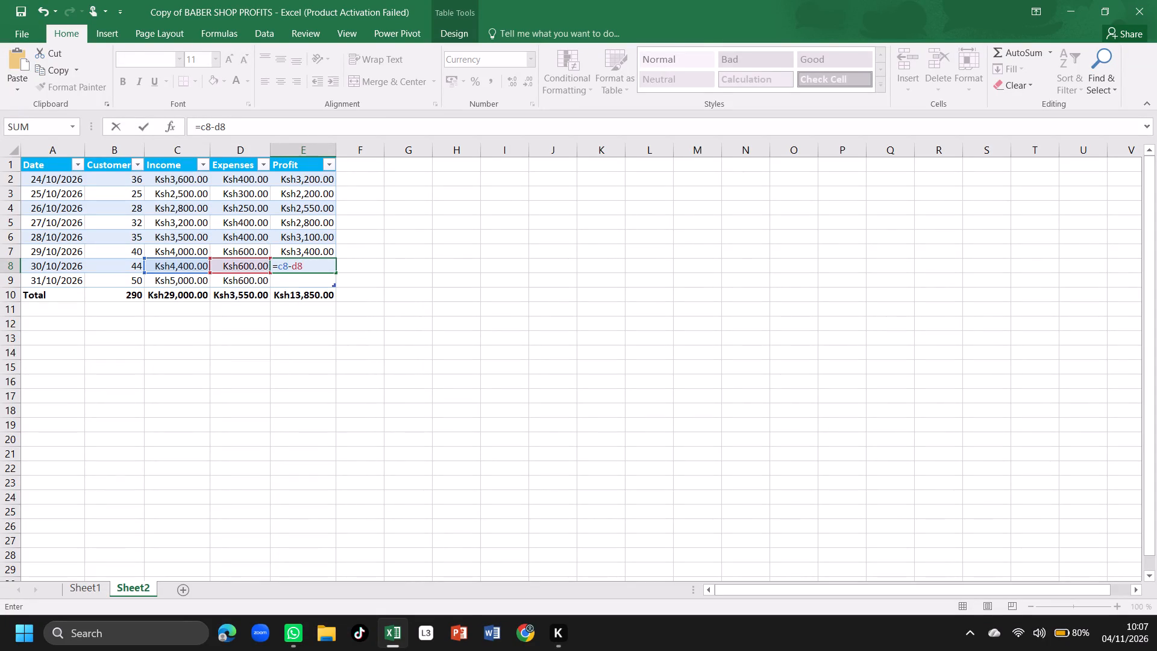
key("Return")
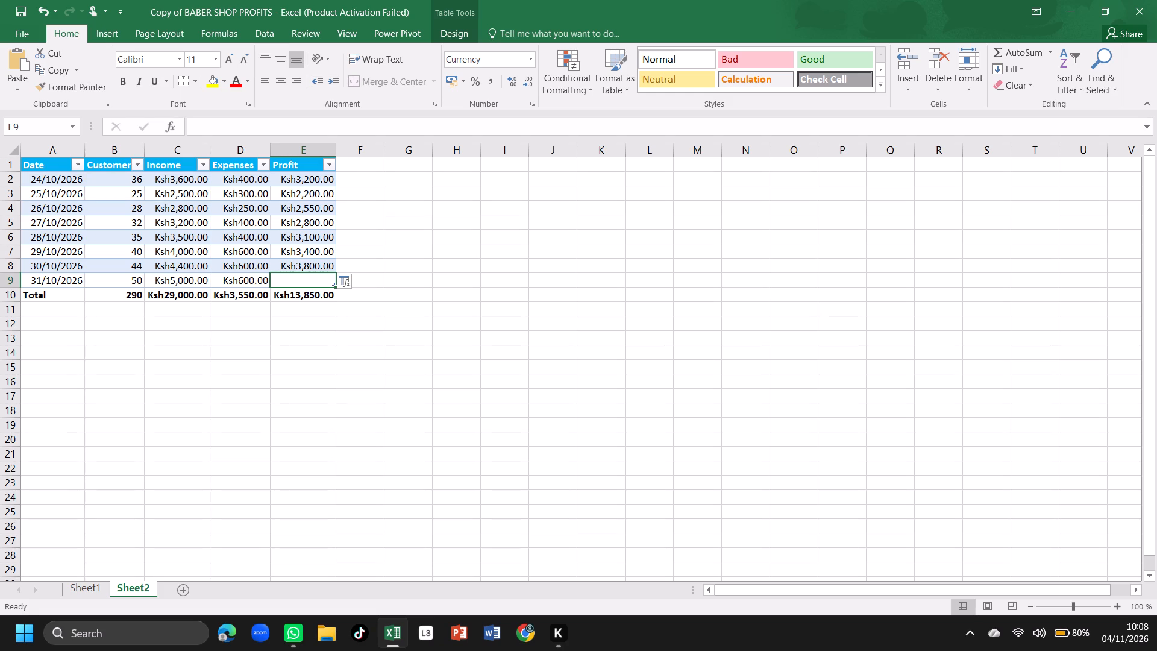
Calculate the profit for 31/10/2026 in E9 with the formula =c9-d7.
type("c9")
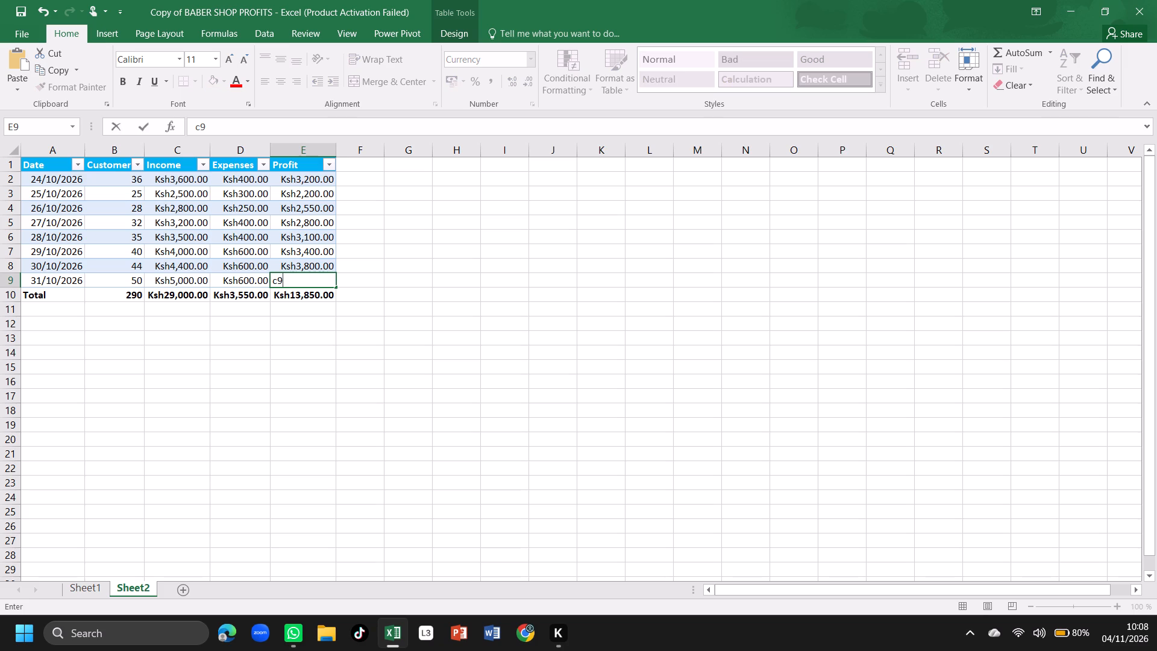
key("BackSpace")
key("BackSpace")
key("equal")
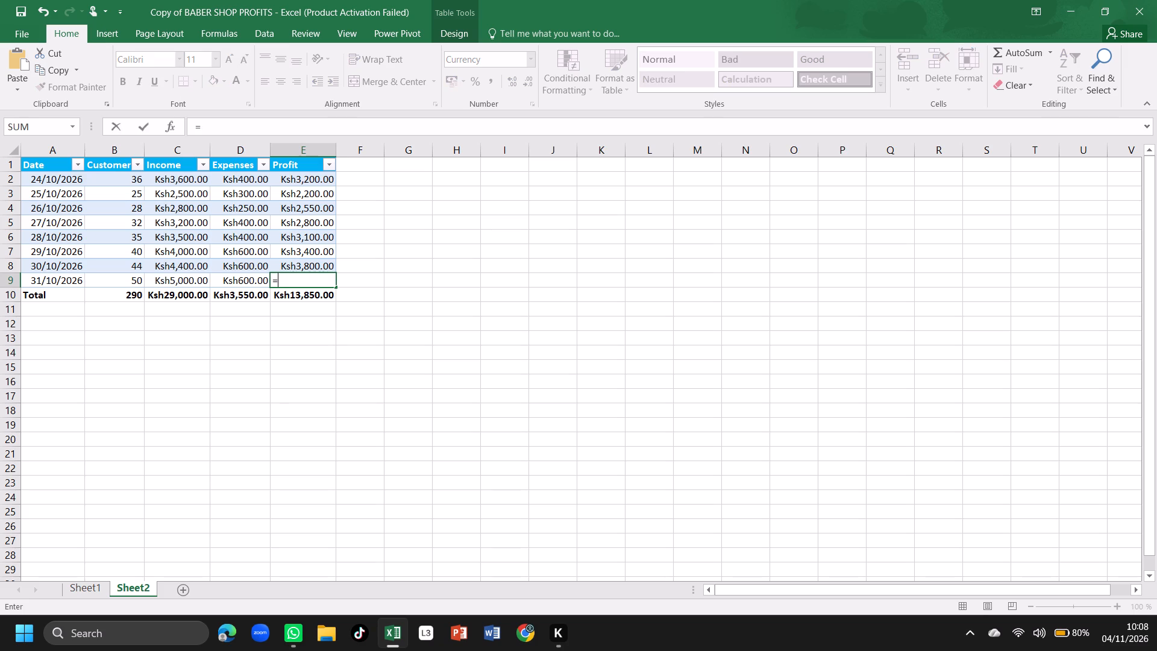
key("c")
type("99")
key("BackSpace")
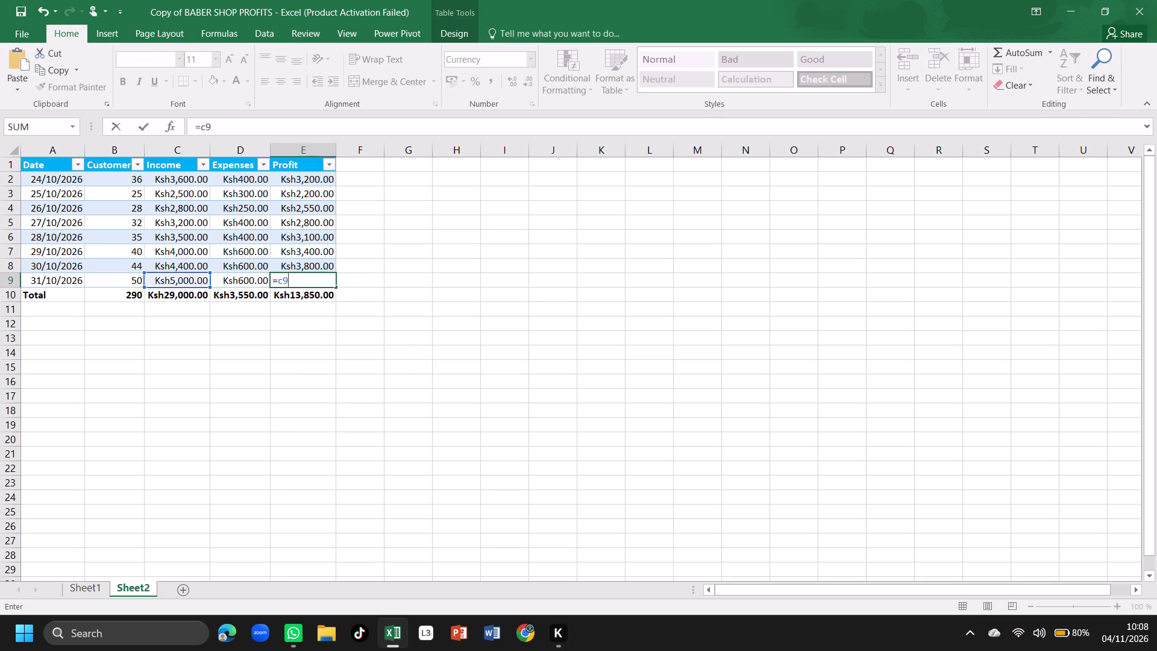
key("minus")
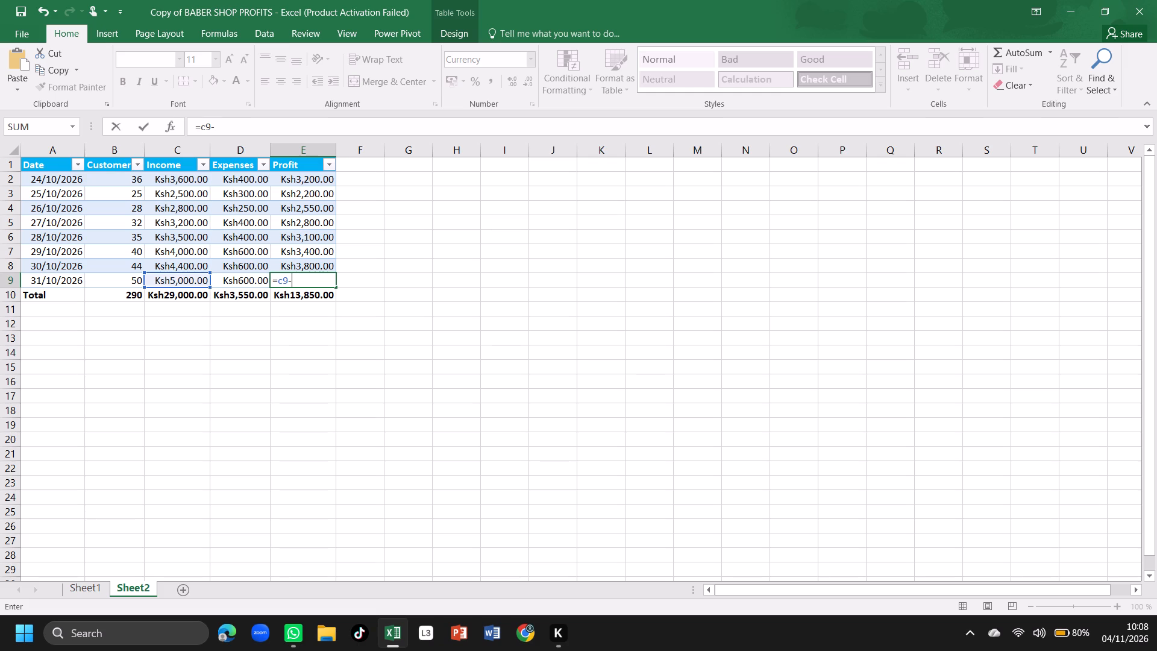
left_click(316, 332)
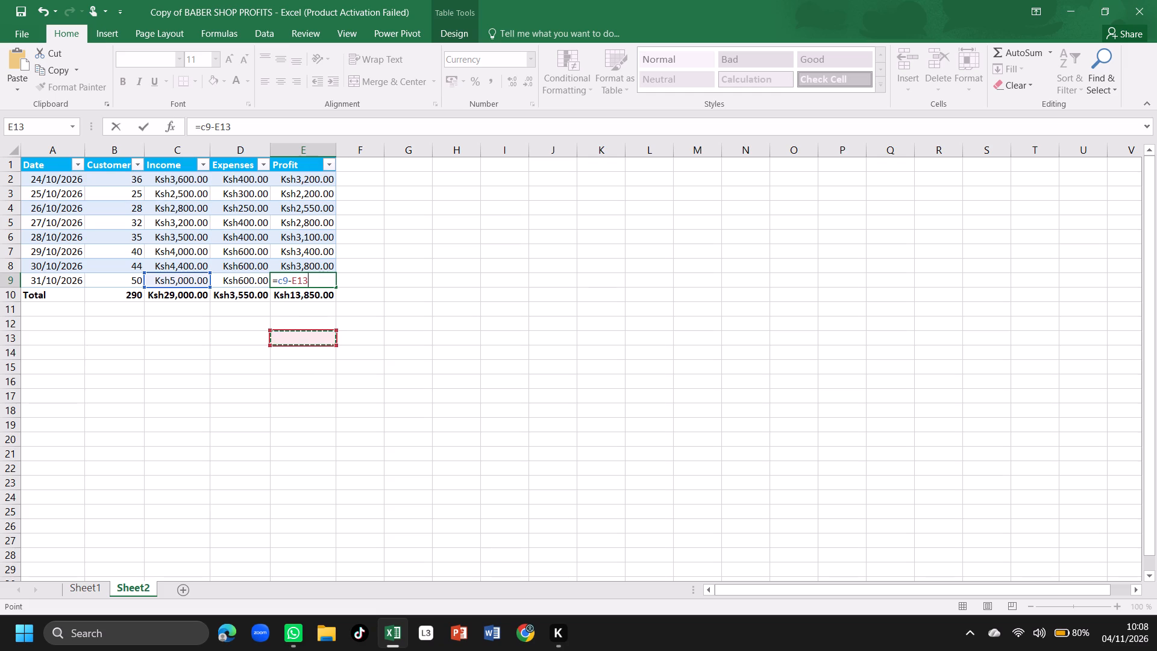
key("BackSpace")
key("BackSpace")
key("BackSpace")
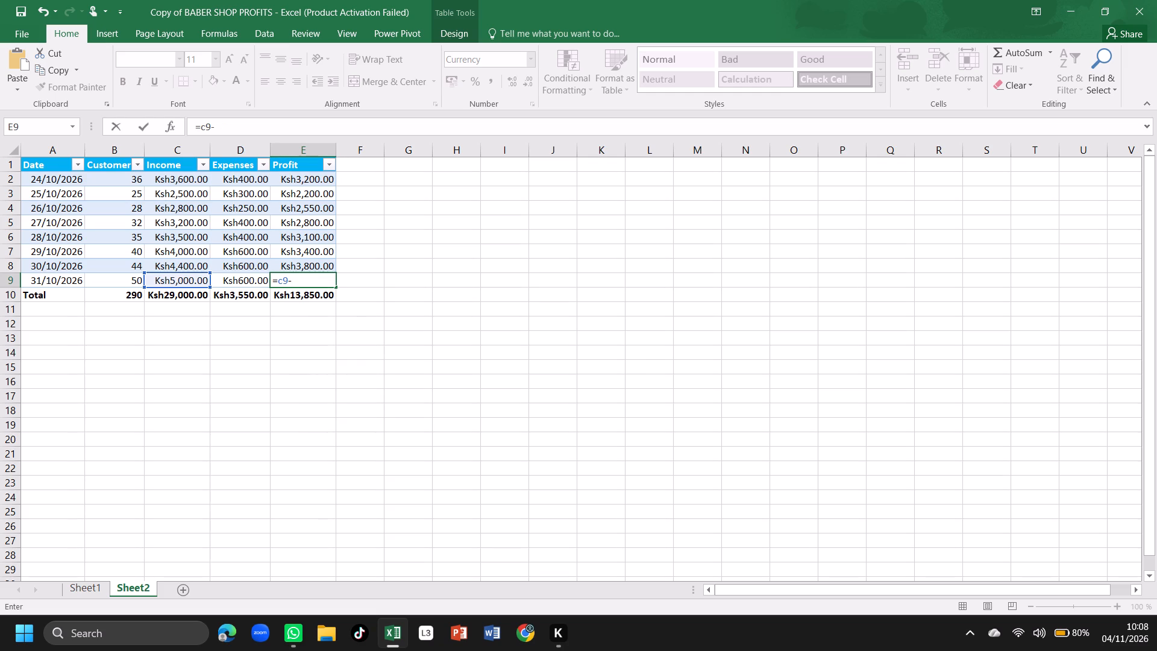
key("d")
key("7")
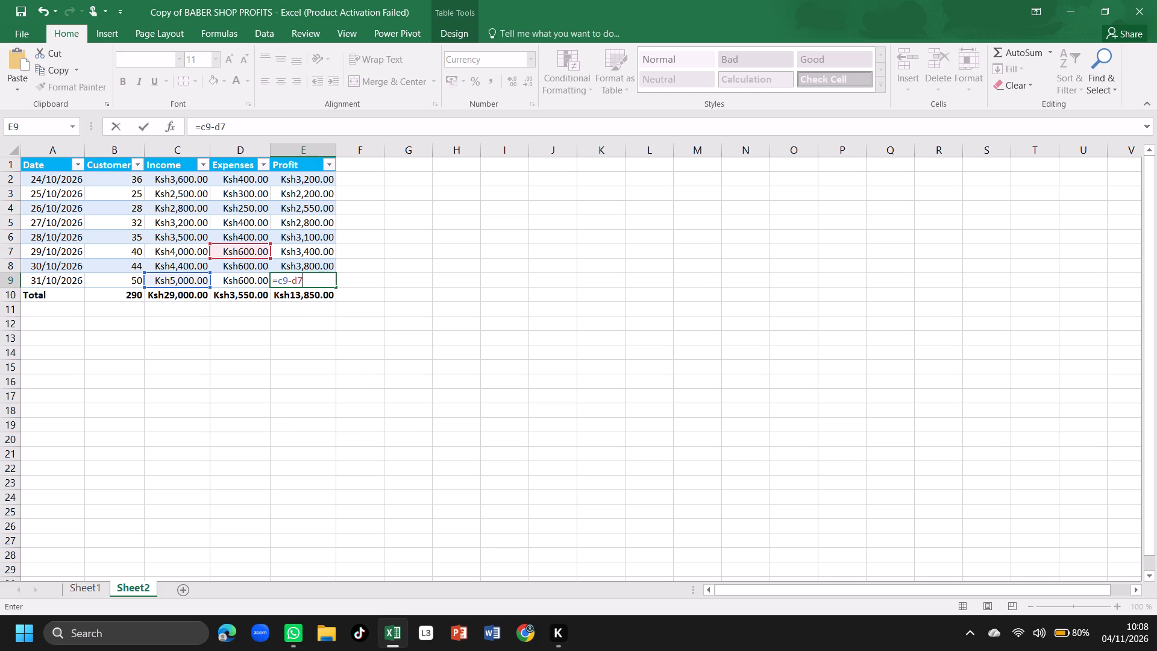
key("Return")
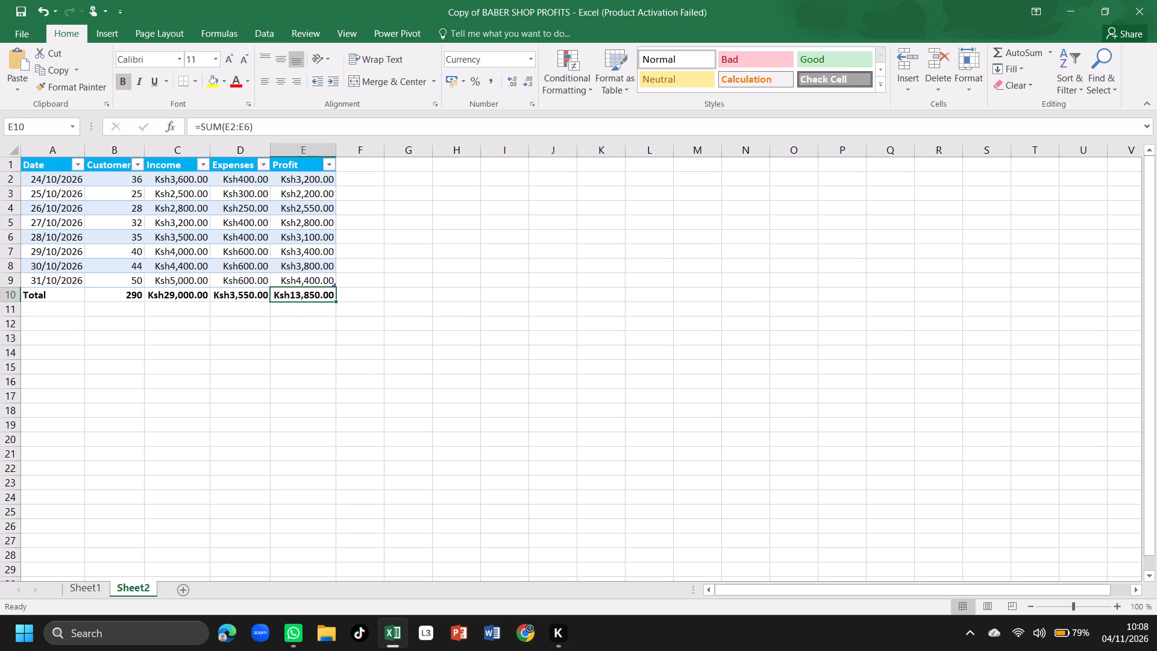
Replace the Profit total in E10 with the formula =sum(e2:e9) to cover all the dates.
left_click(282, 297)
key("BackSpace")
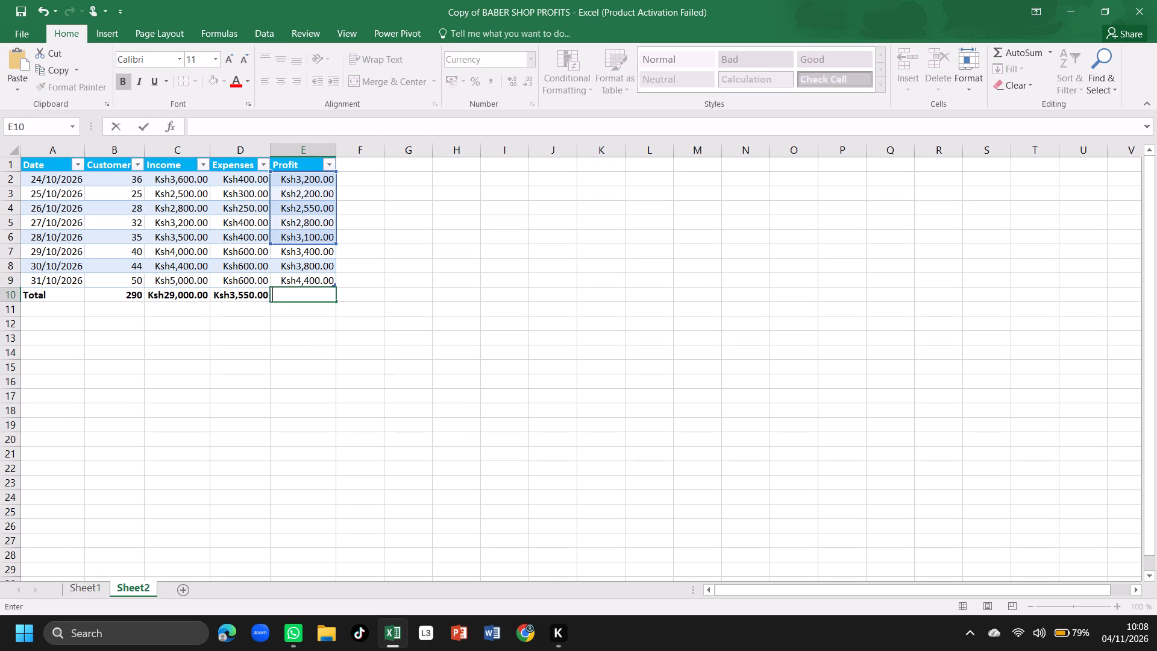
key("equal")
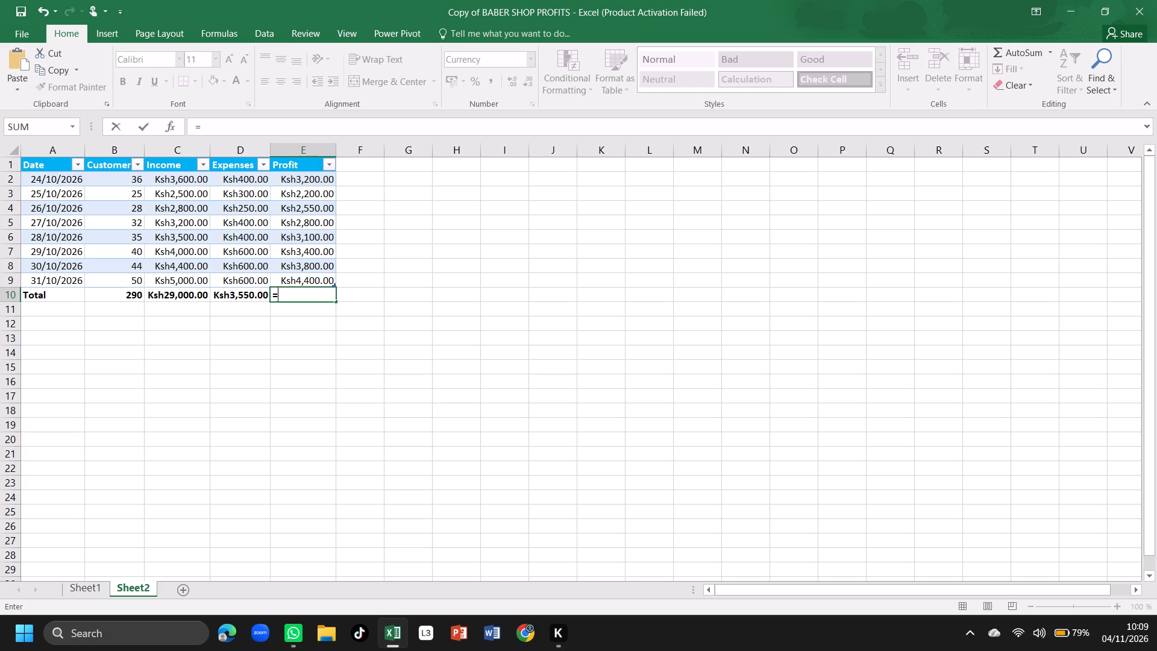
key("s")
type("um")
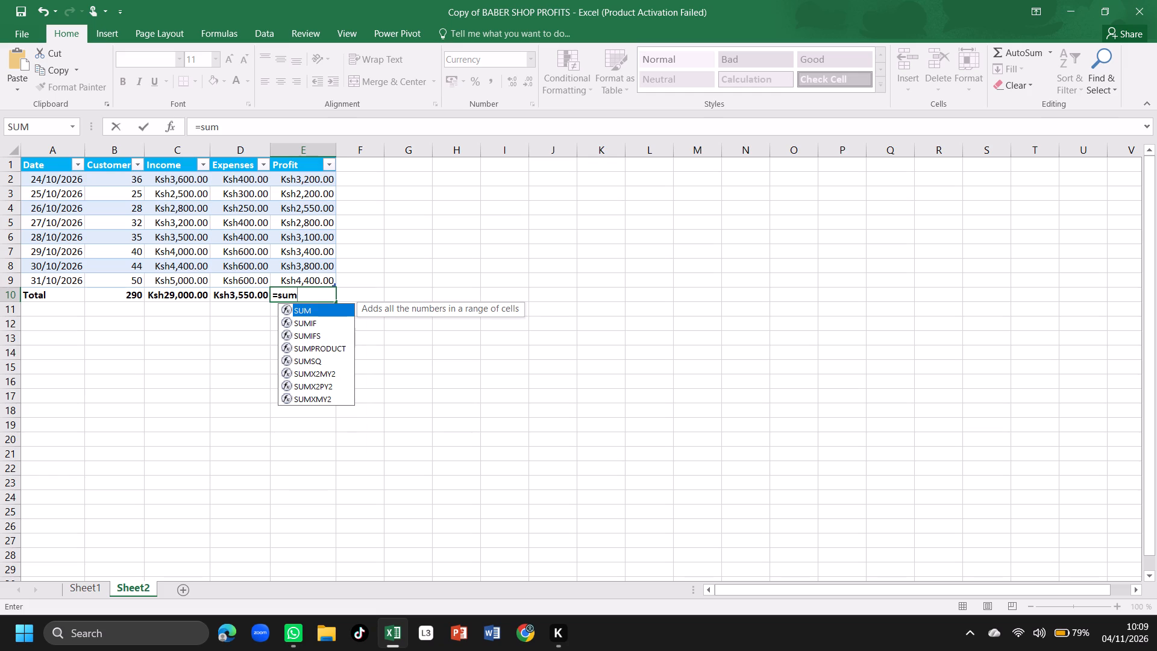
key("shift+parenleft")
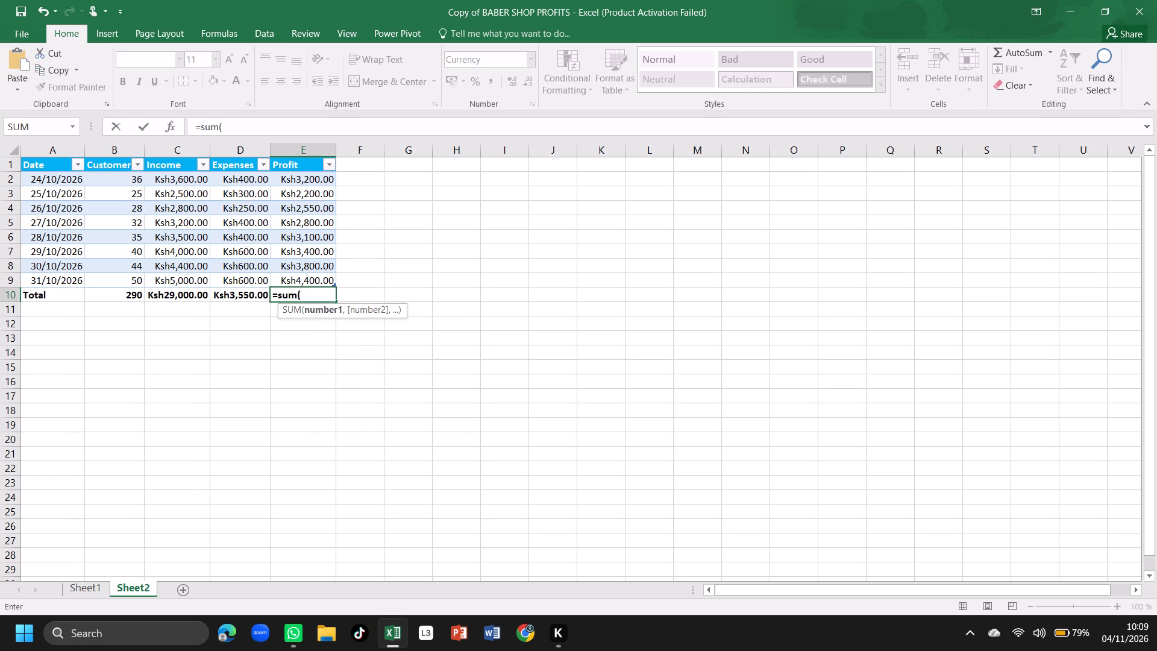
type("e2")
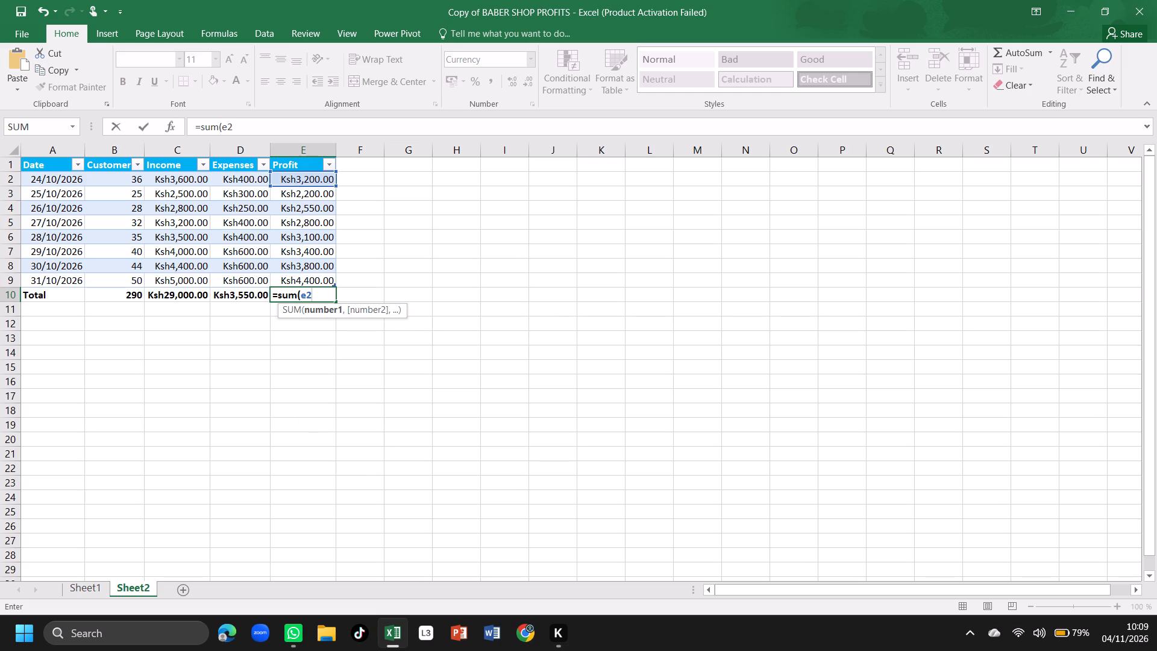
key("shift+colon")
key("e")
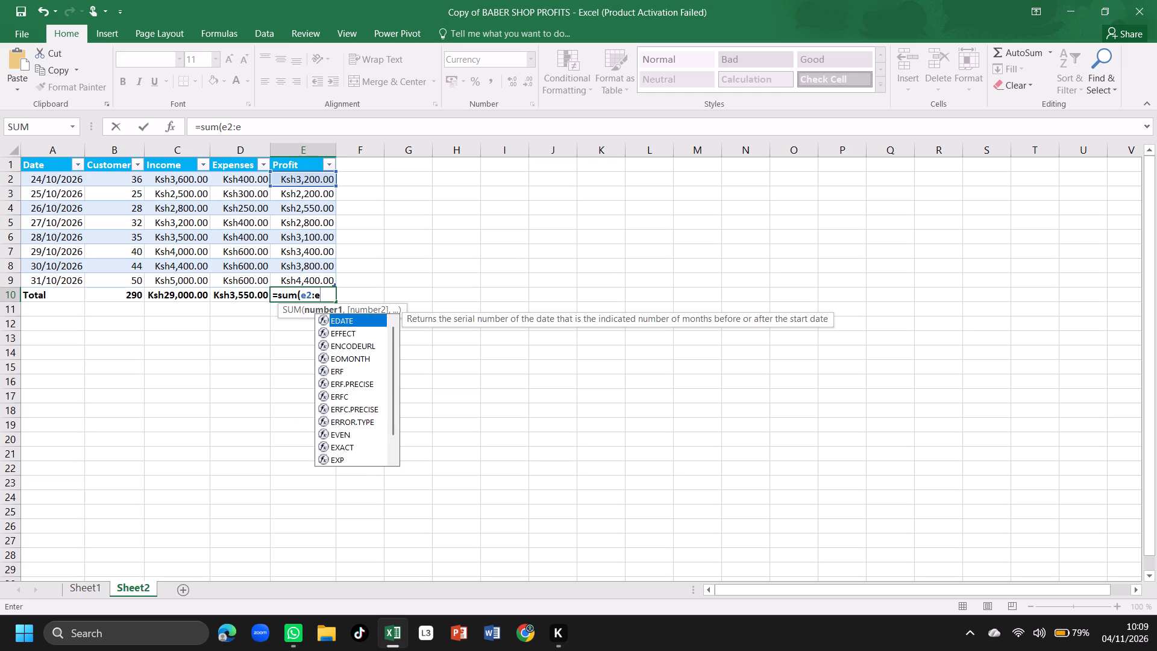
key("0")
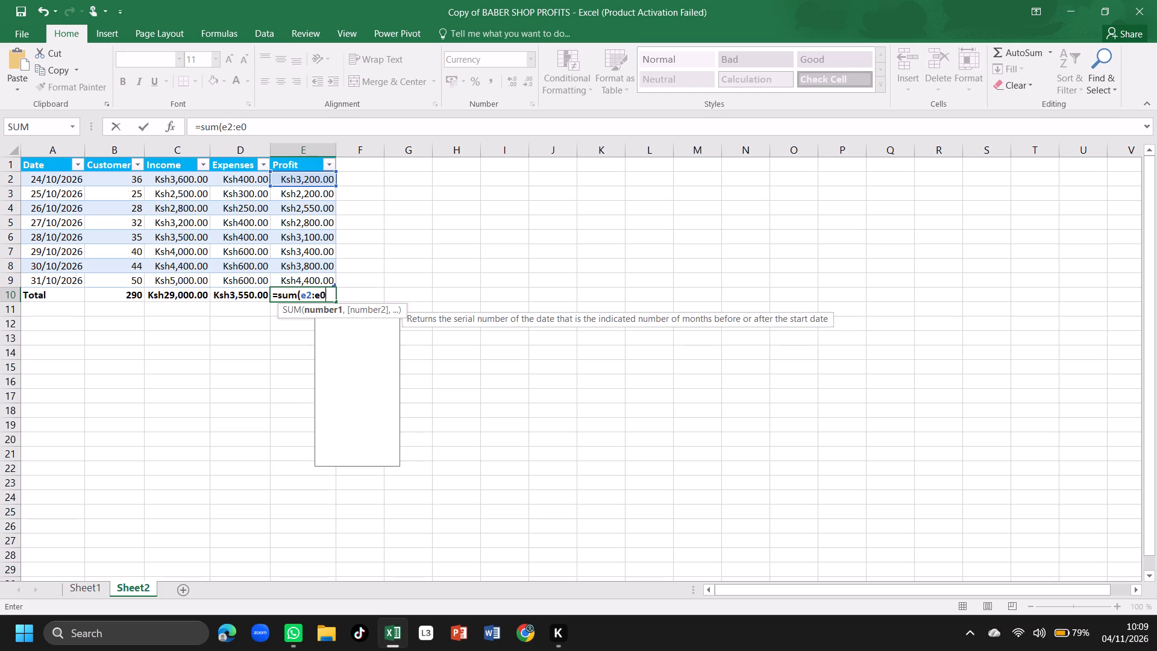
key("BackSpace")
key("9")
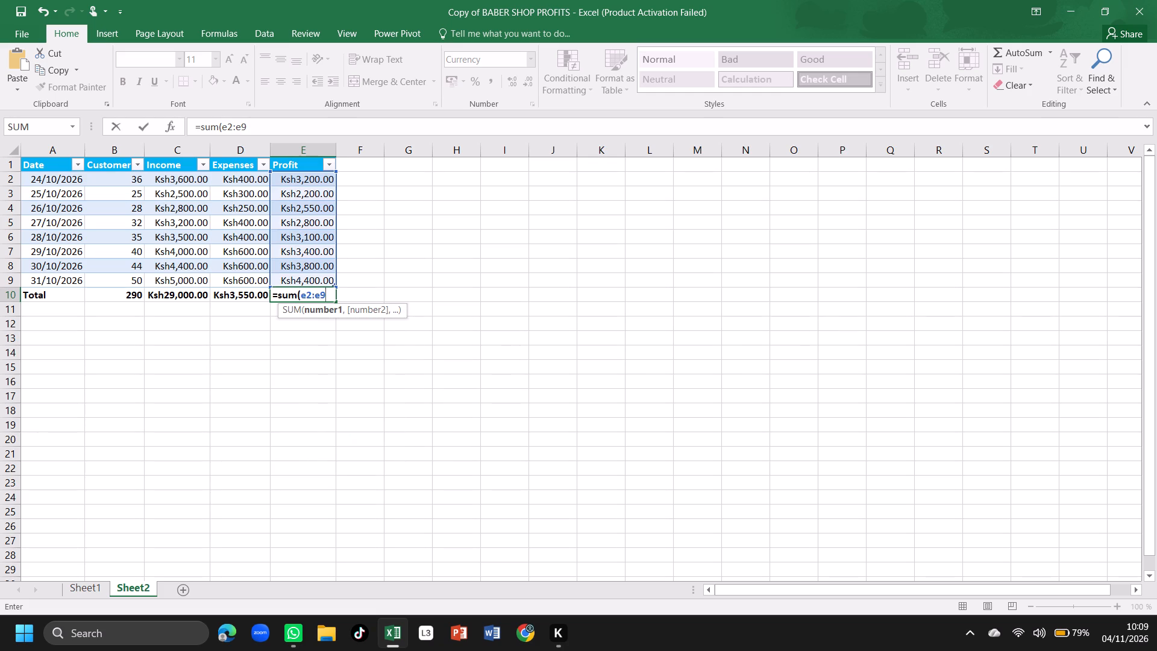
key("shift+parenright")
key("Return")
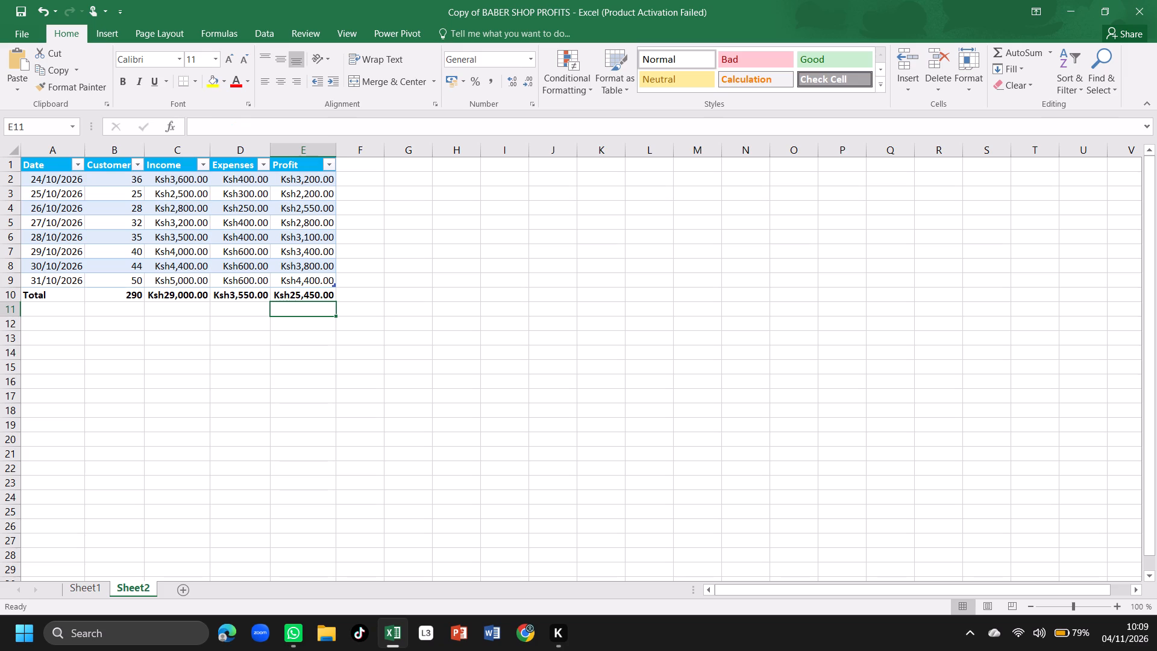
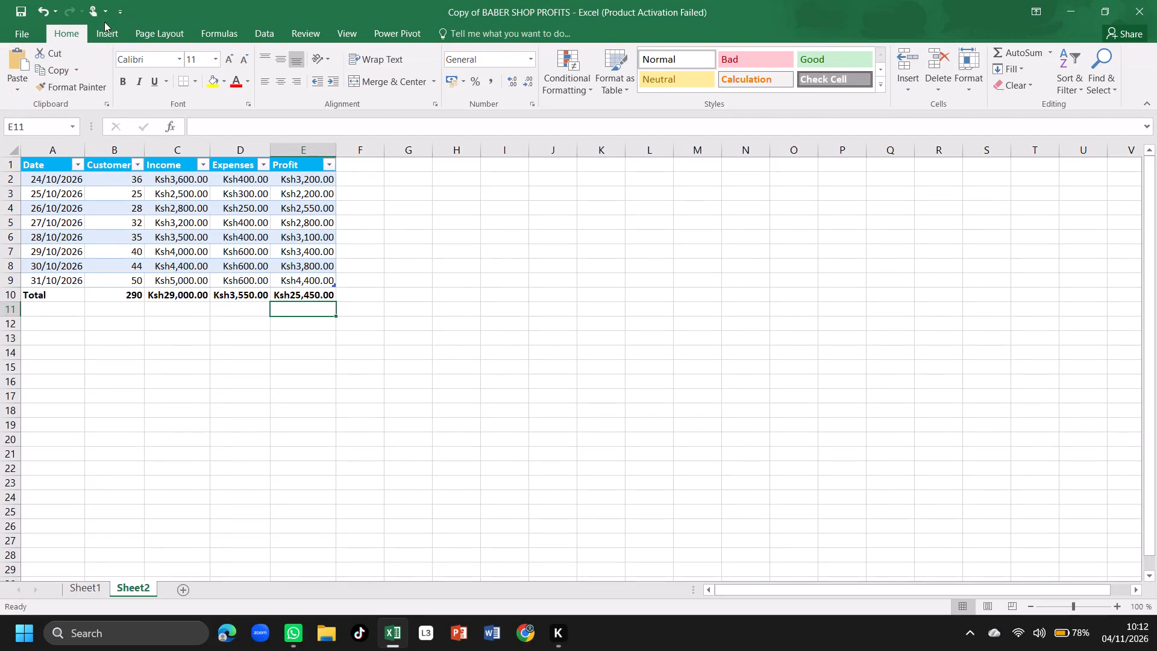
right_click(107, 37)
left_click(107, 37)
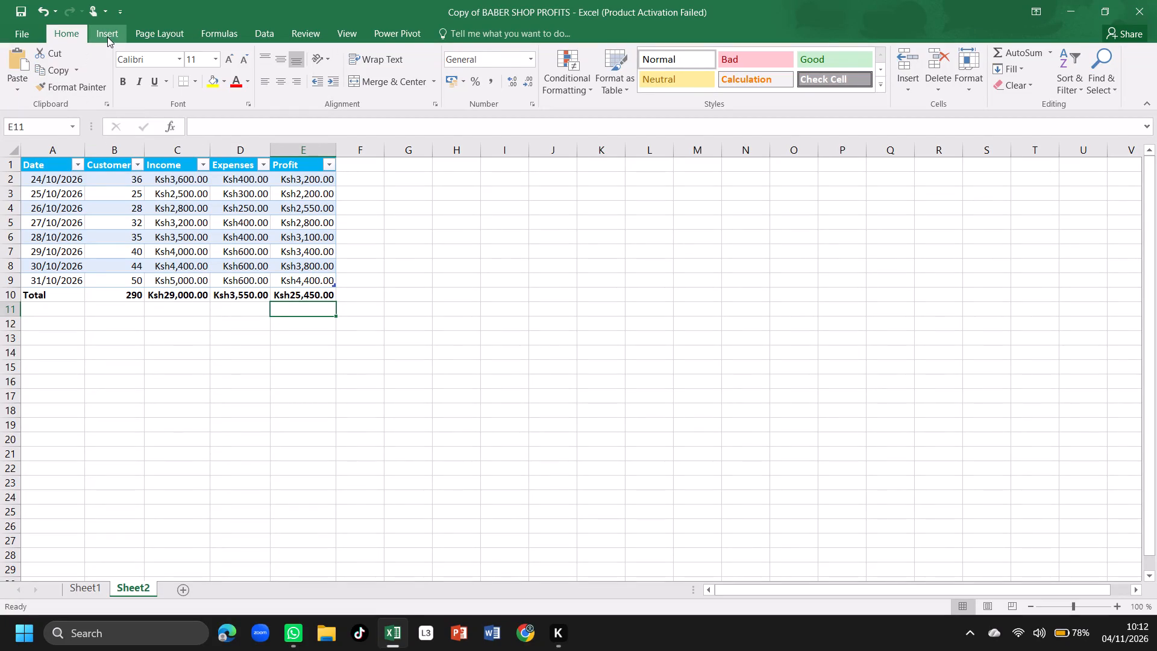
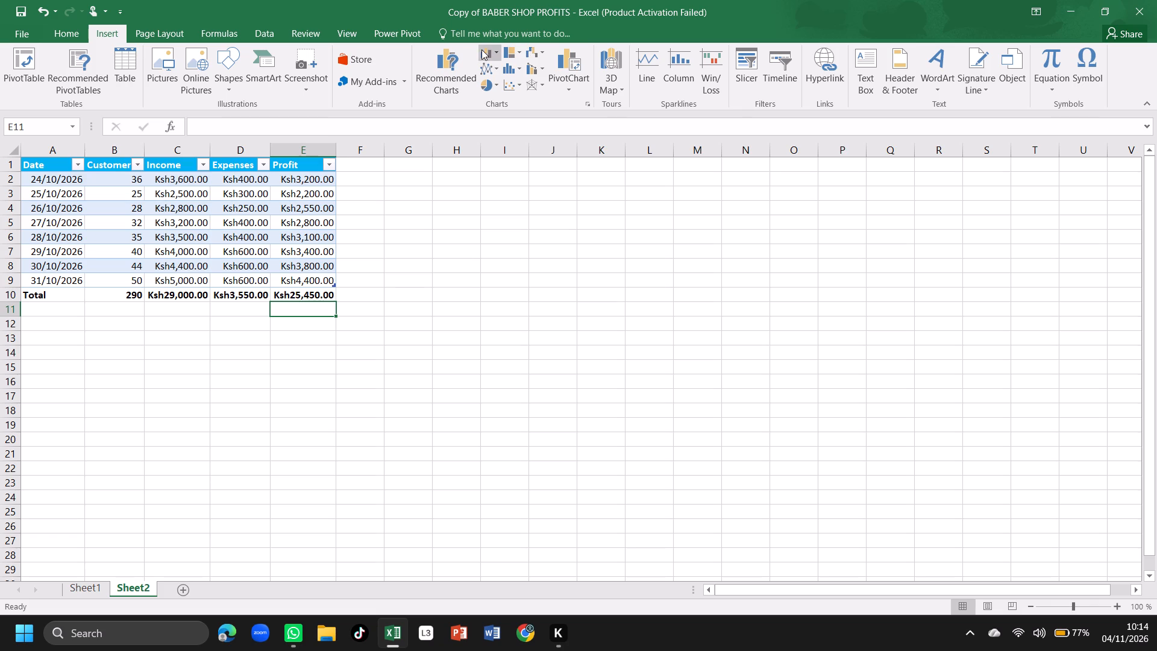
Insert a clustered column and line combo chart from the table's daily customer, income, expenses and profit data.
left_click(168, 184)
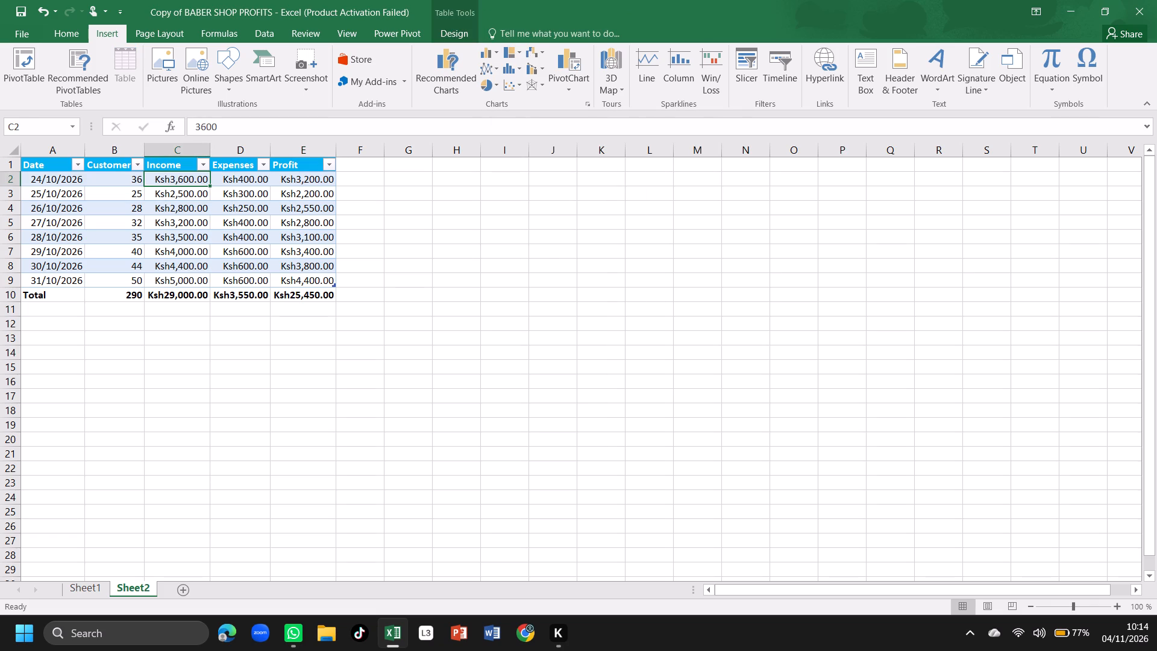
left_click(186, 163)
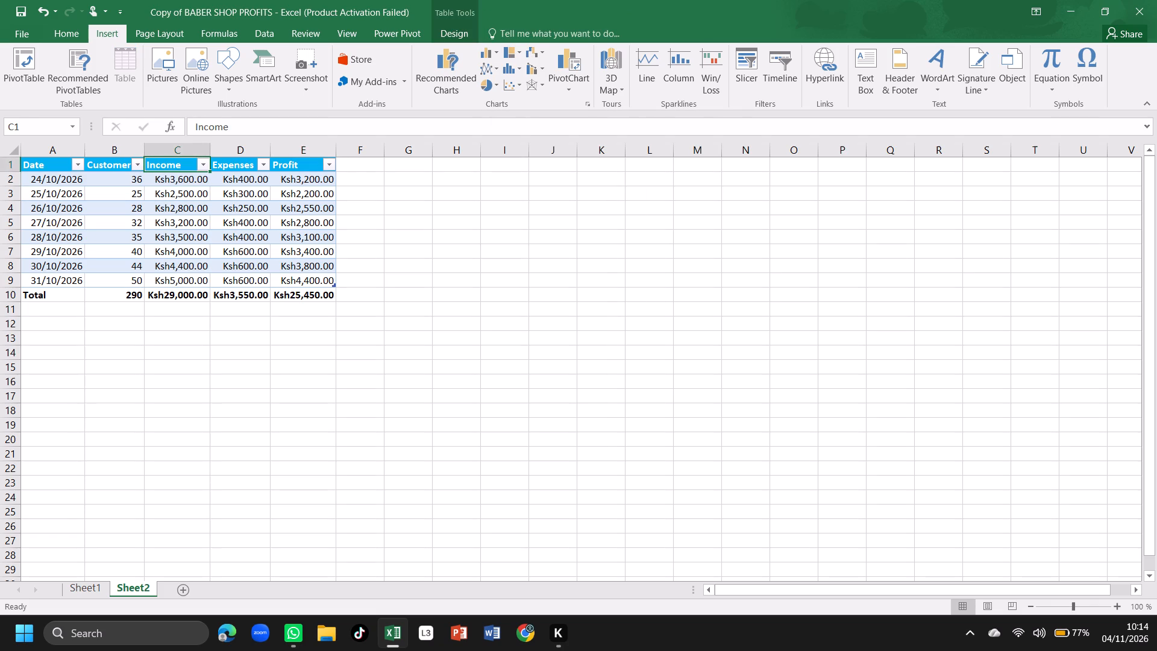
left_click(516, 45)
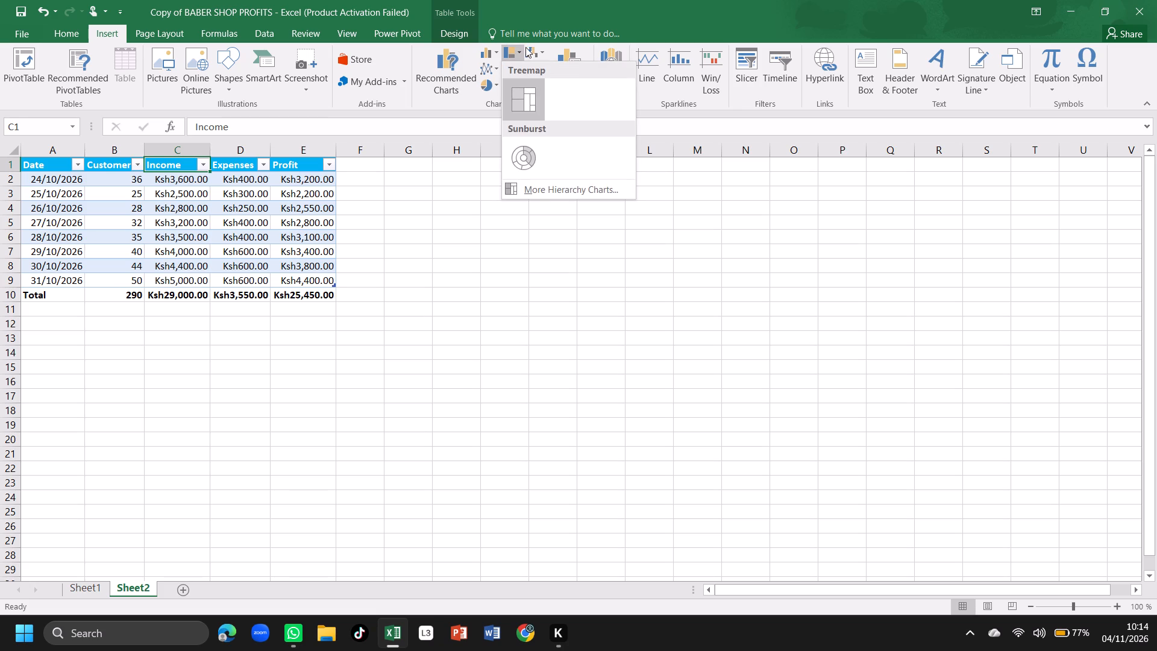
left_click(540, 47)
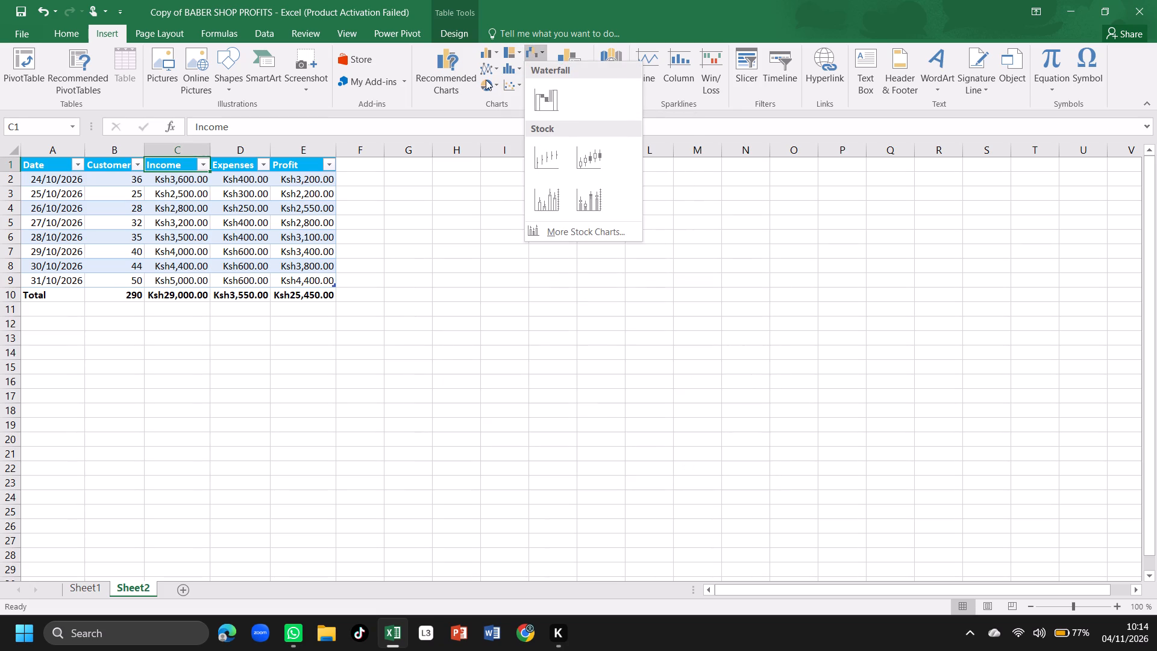
left_click(507, 69)
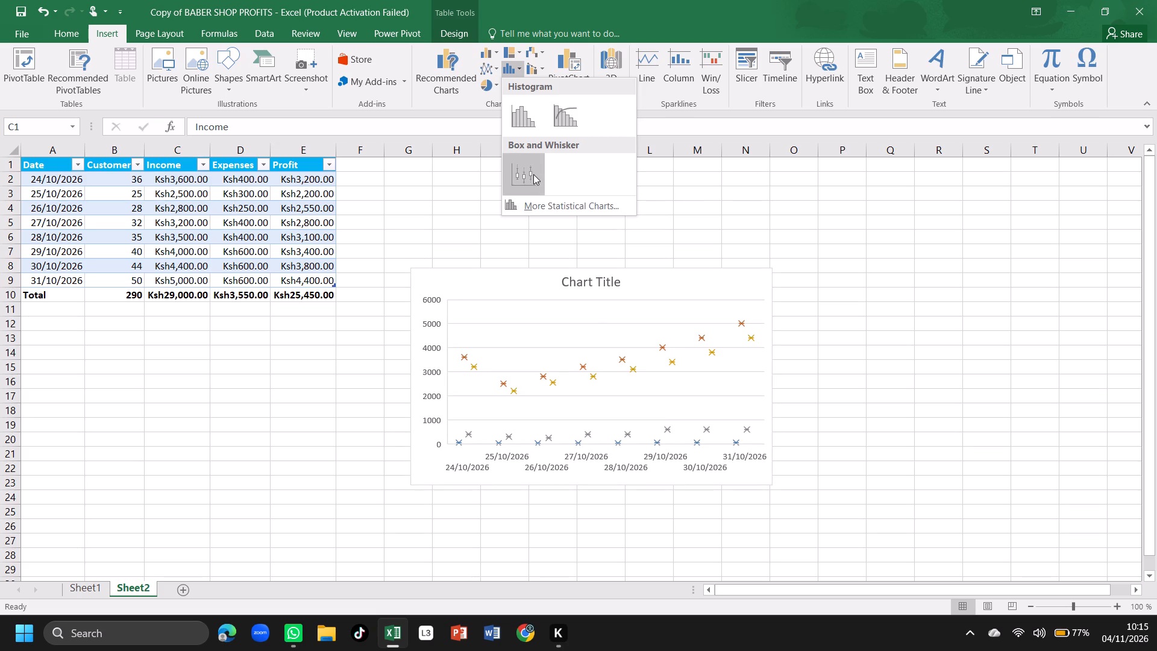
left_click(533, 66)
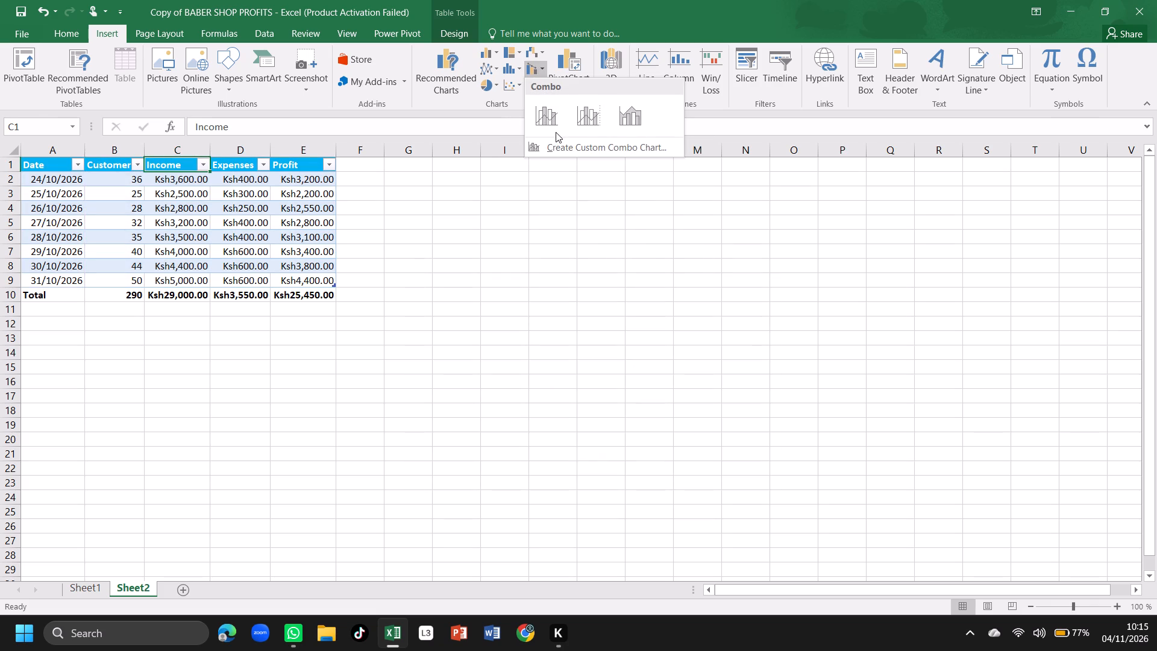
left_click(551, 107)
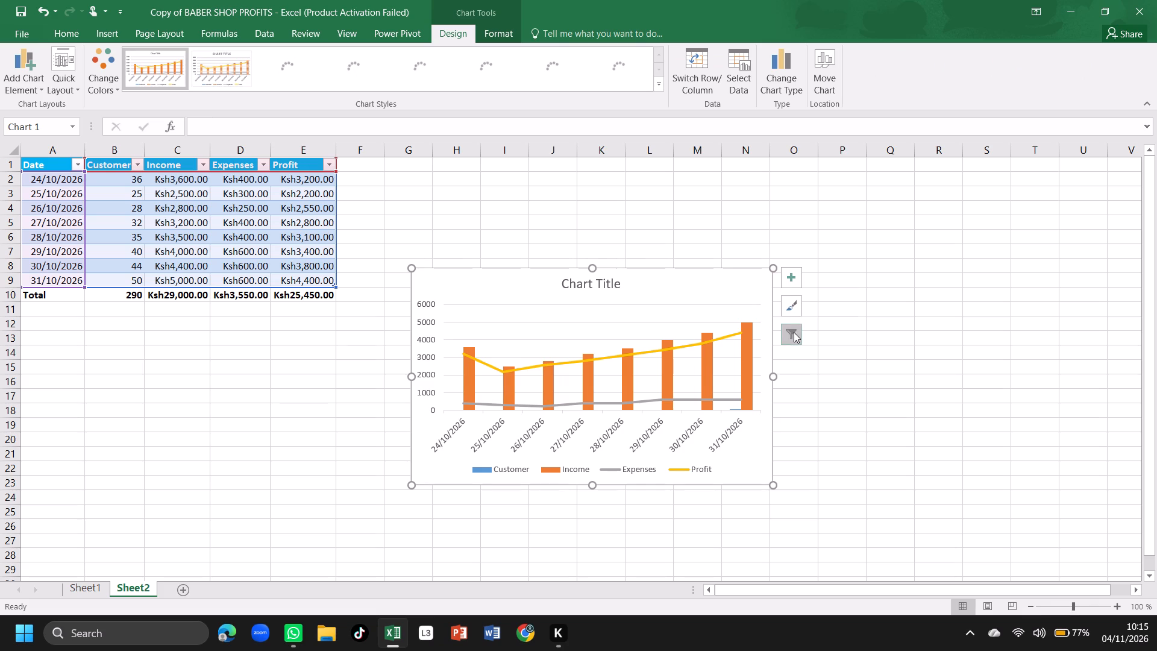
Apply the dark grey background chart style to the combo chart and deselect the chart.
left_click(794, 307)
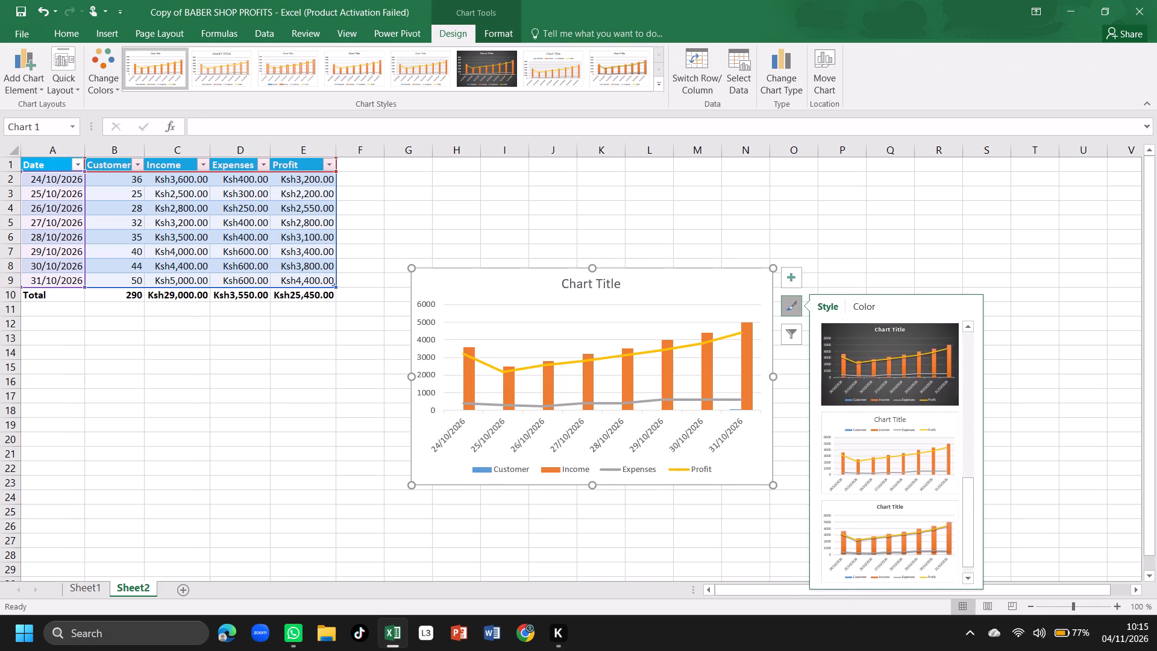
left_click(928, 376)
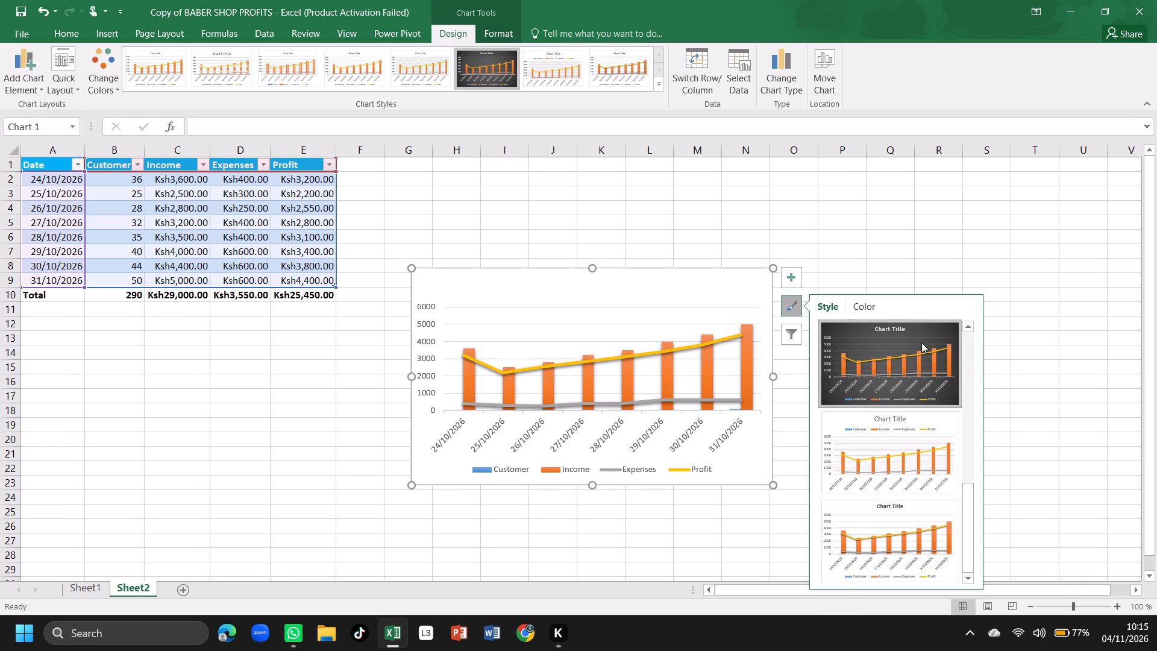
left_click(922, 343)
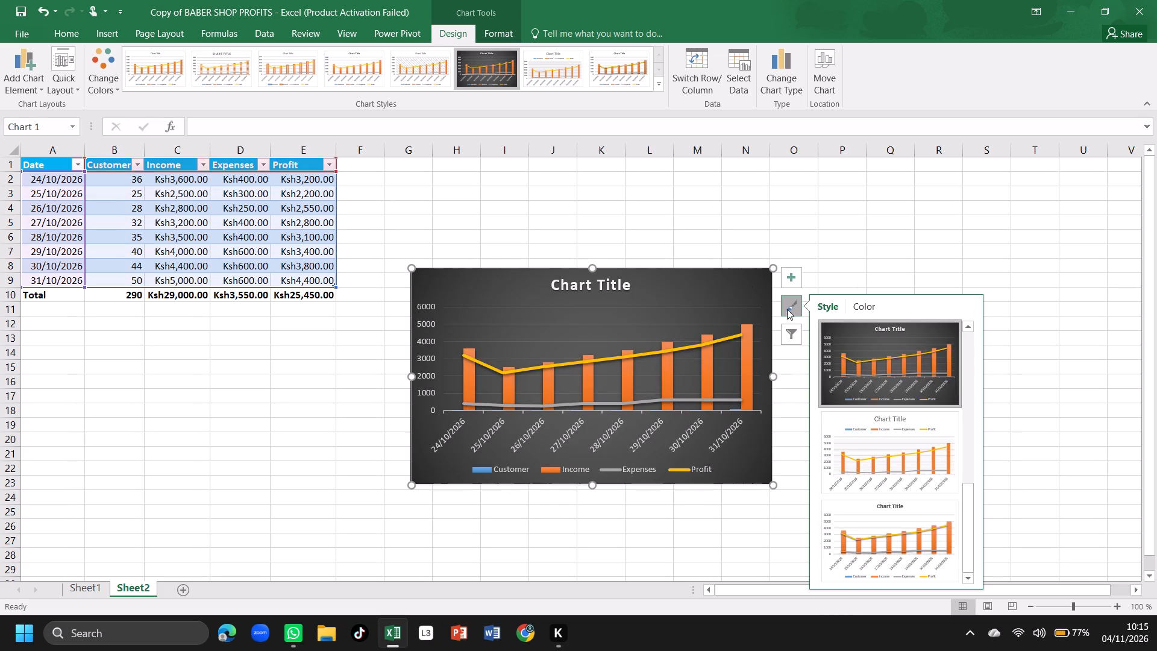
left_click(878, 351)
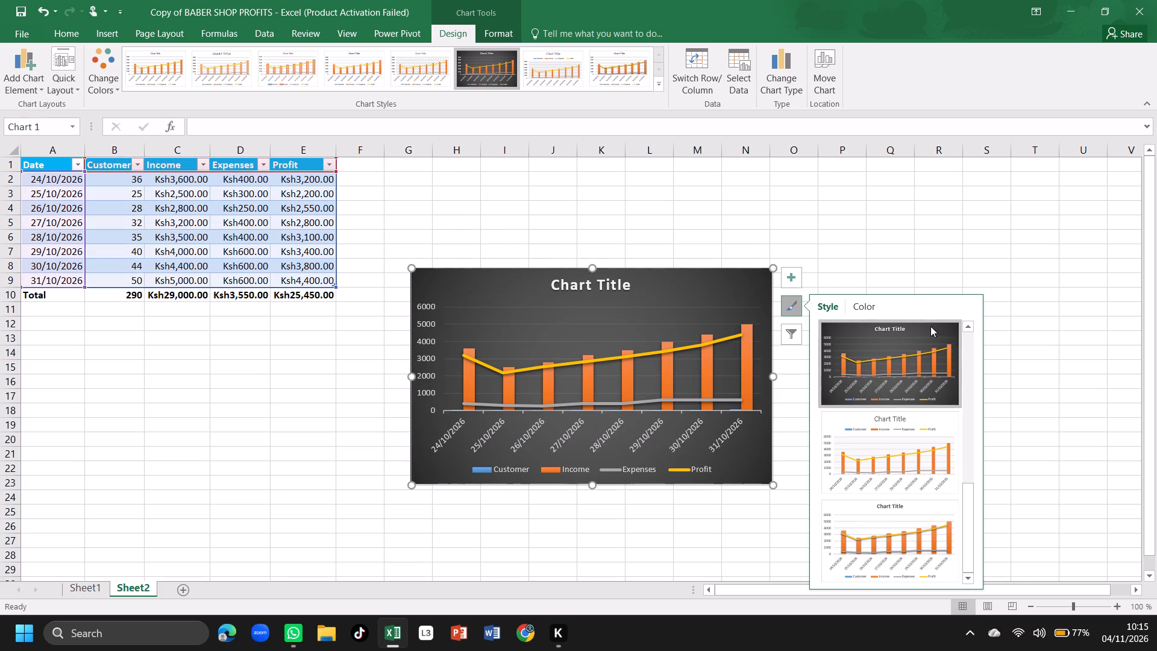
left_click(920, 341)
left_click(1016, 201)
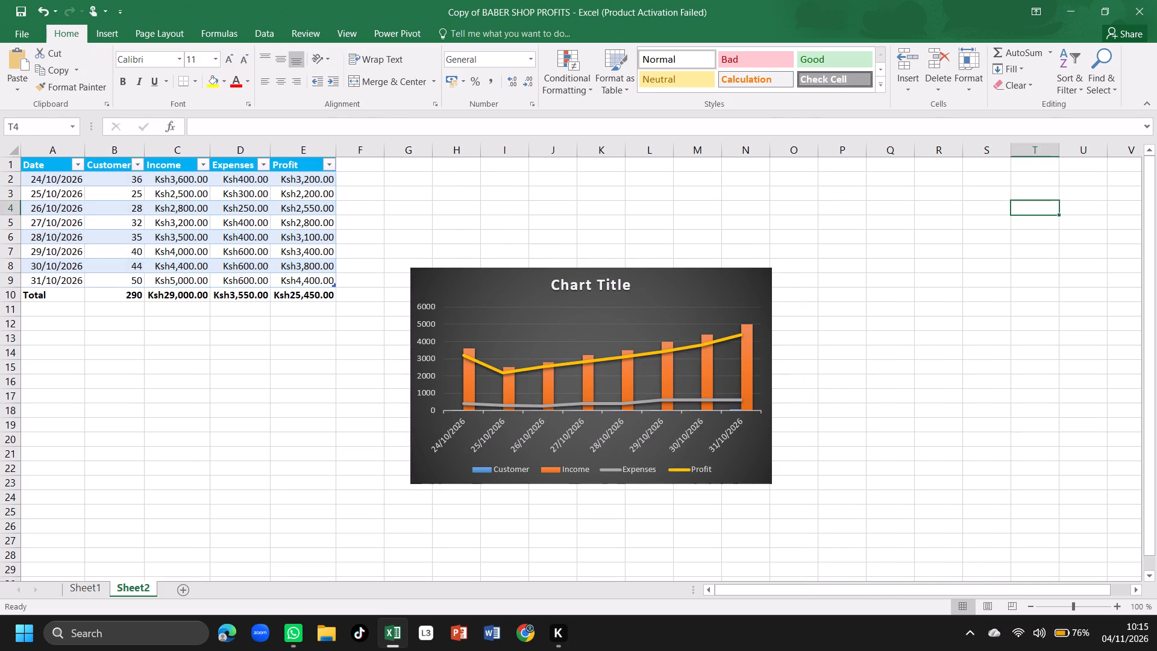
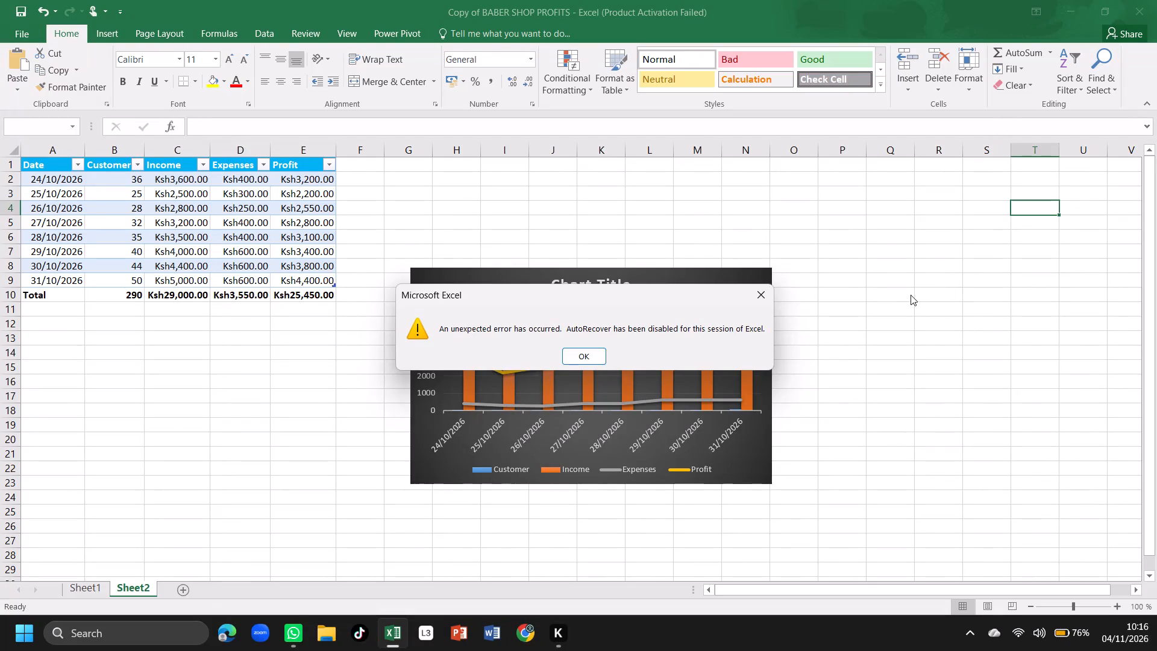
Dismiss the AutoRecover error message.
left_click(578, 353)
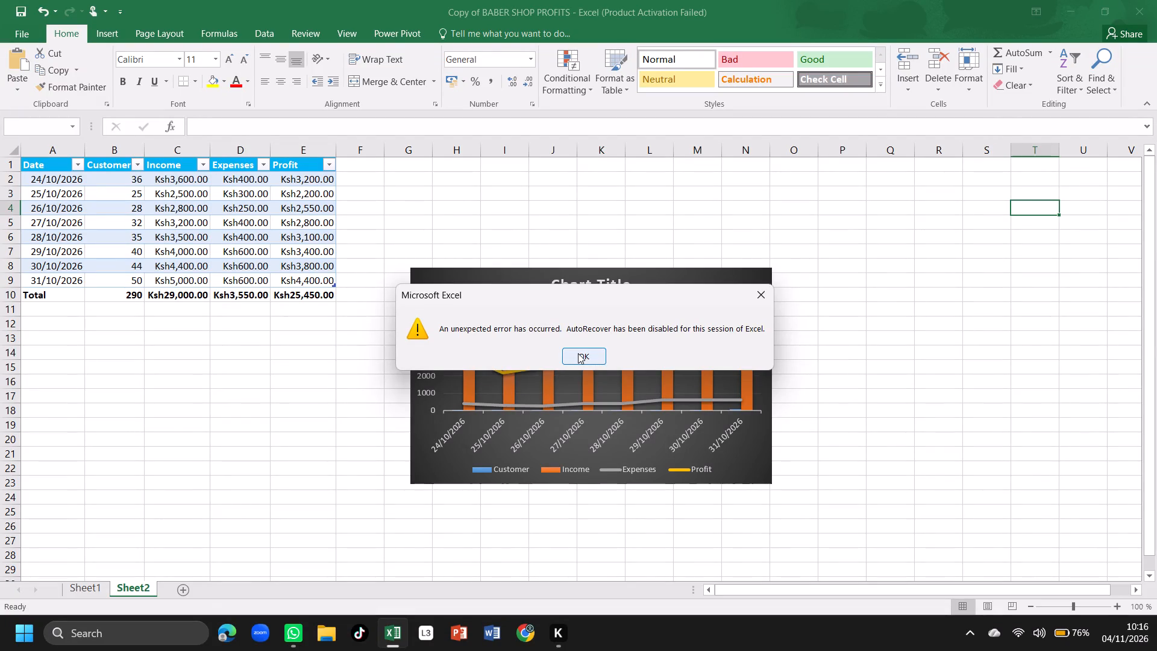
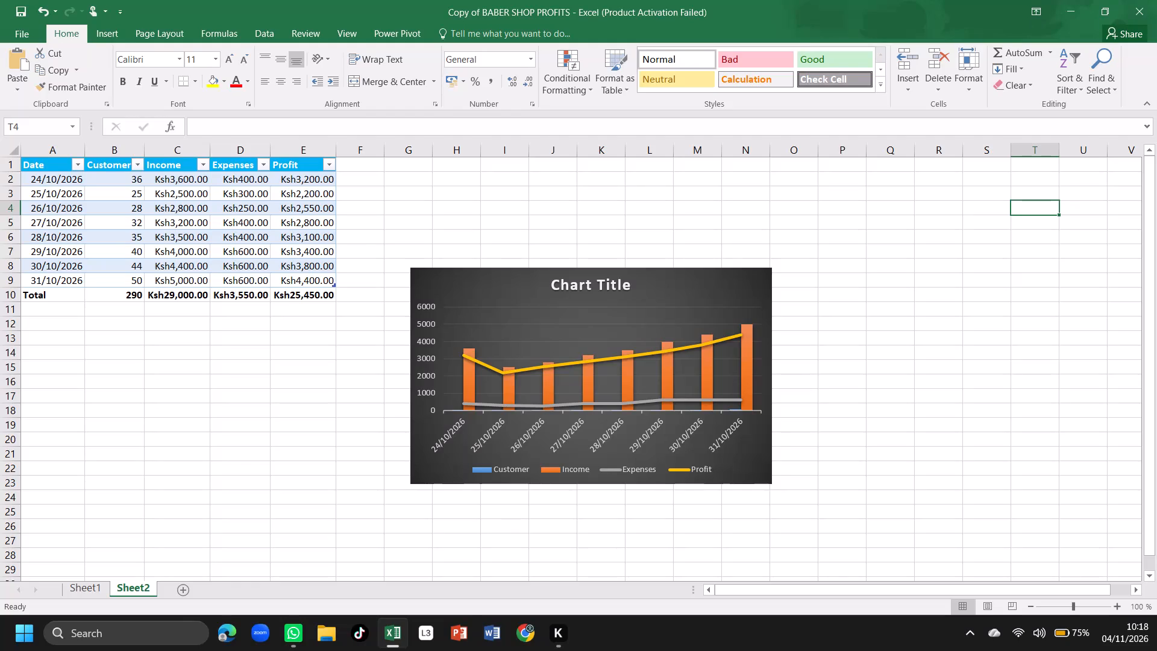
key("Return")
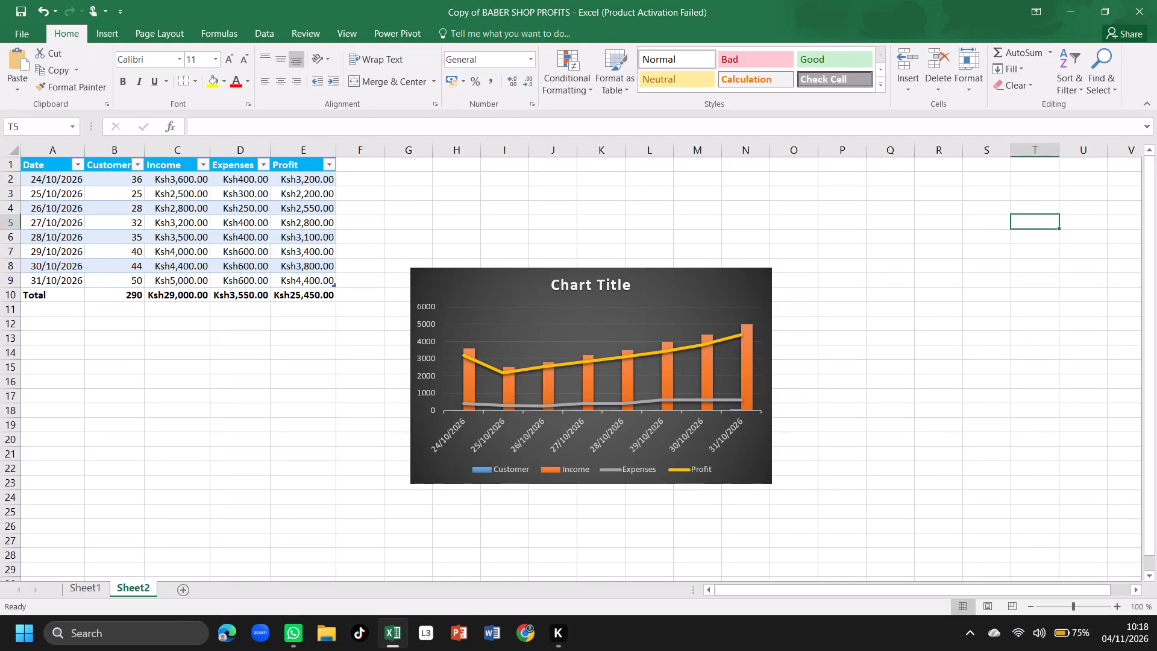
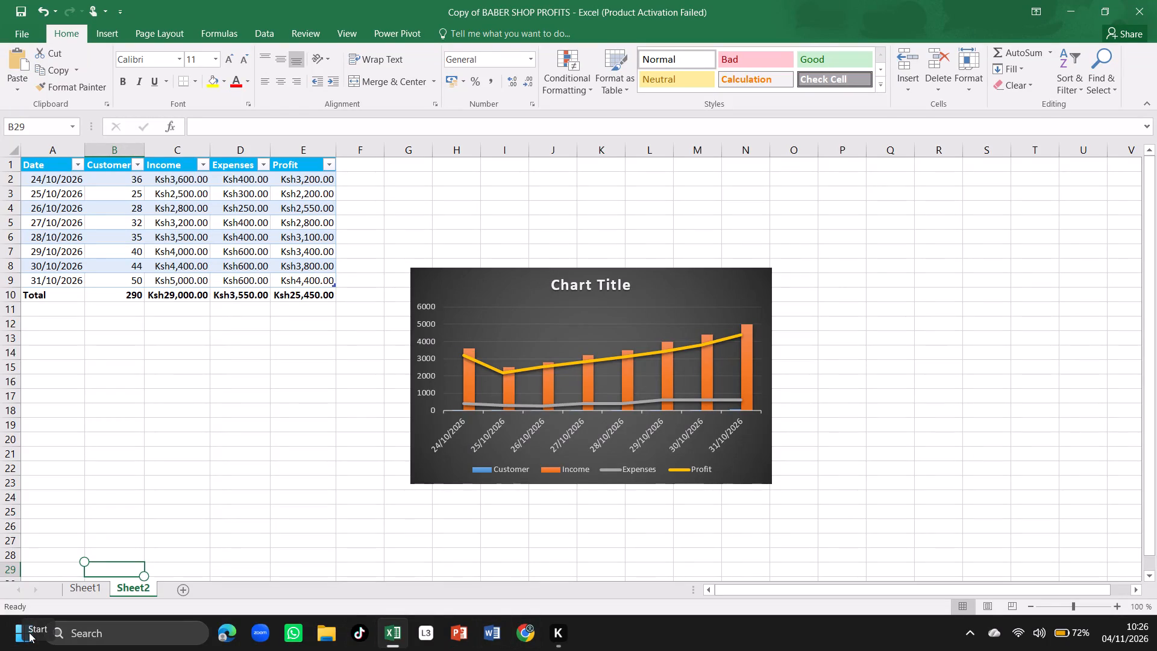
Launch Google Chrome and bring up a new browser window.
left_click(29, 632)
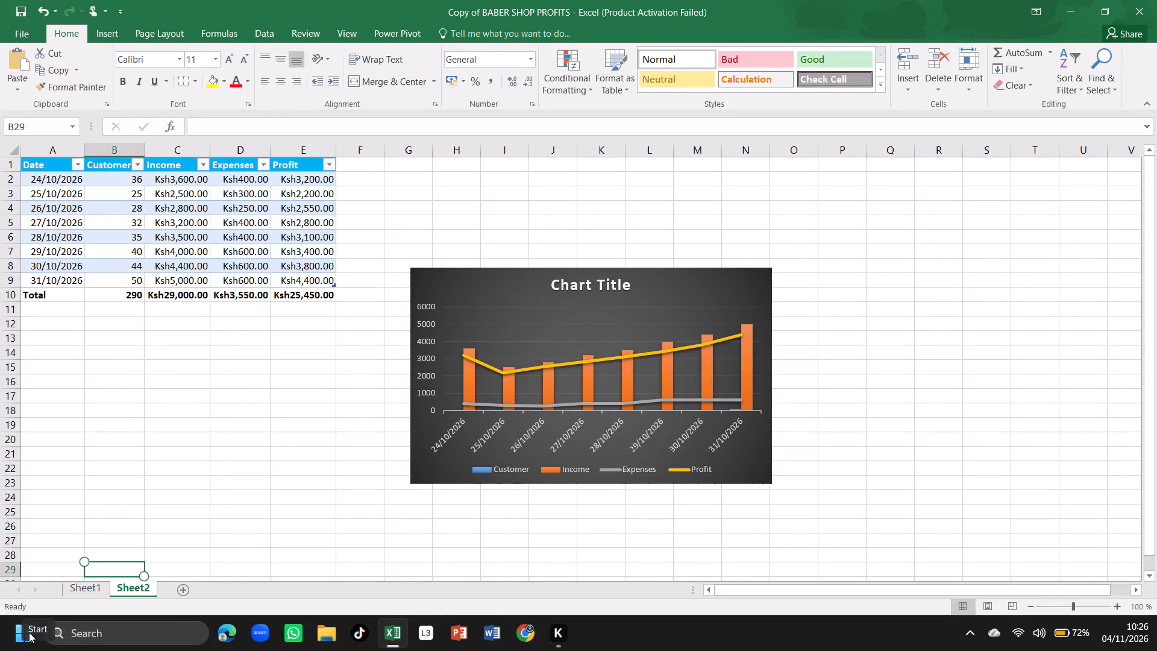
double_click(29, 632)
left_click(8, 630)
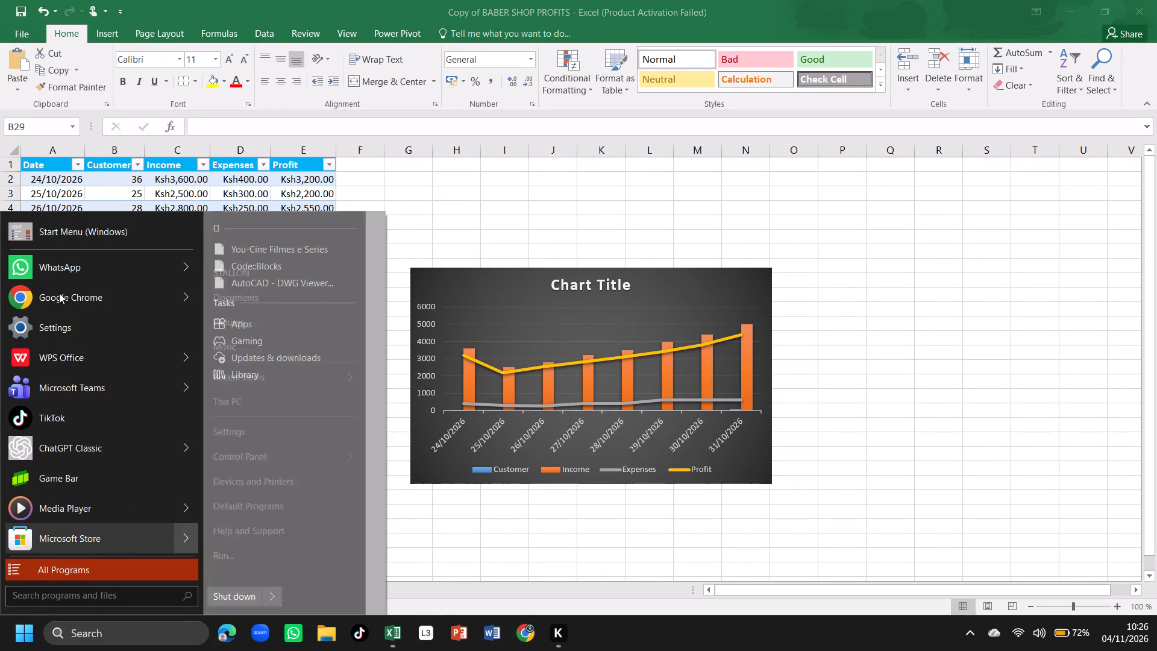
left_click(59, 293)
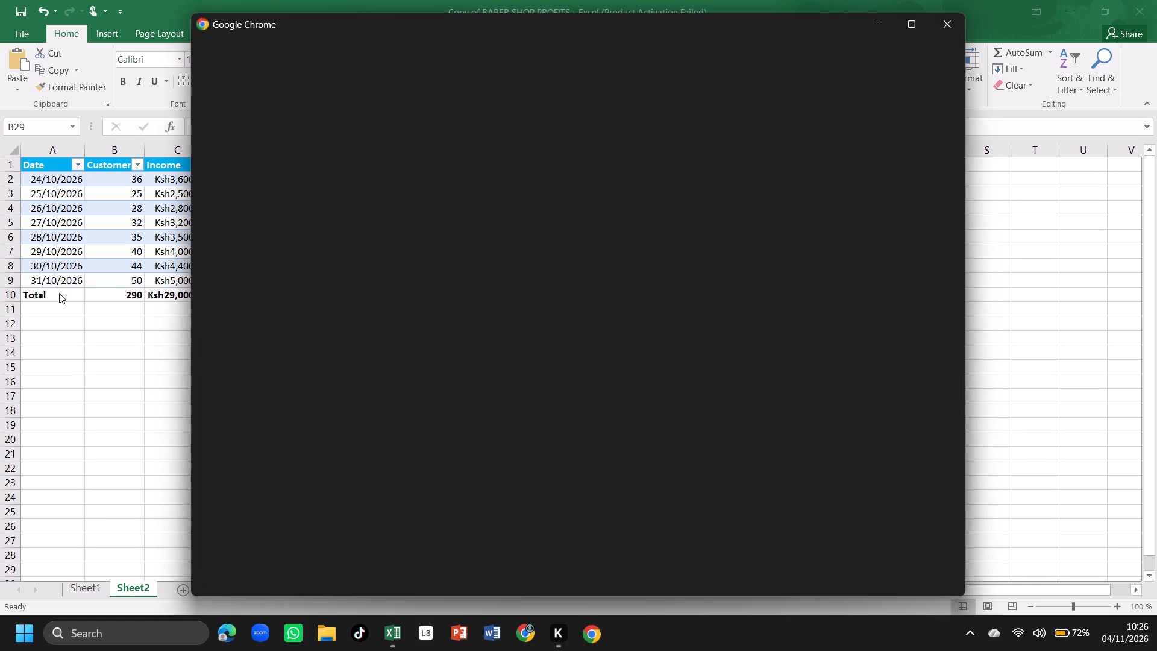
left_click(509, 357)
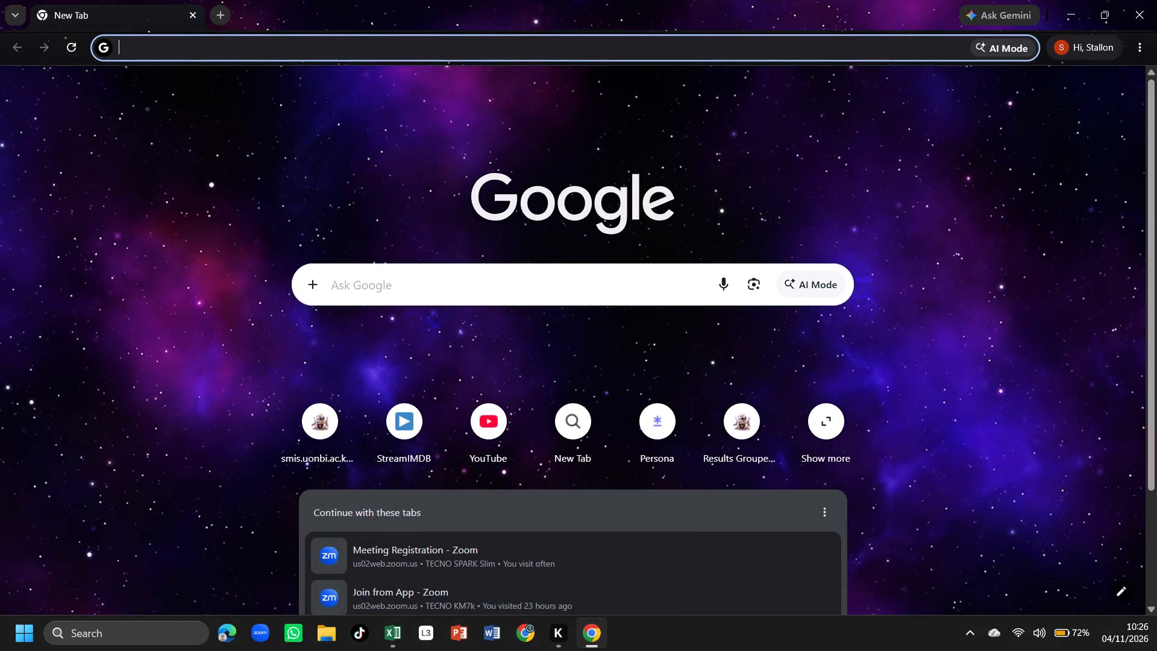
Start entering a query or web address beginning with "wh" in Chrome's new tab.
left_click(274, 49)
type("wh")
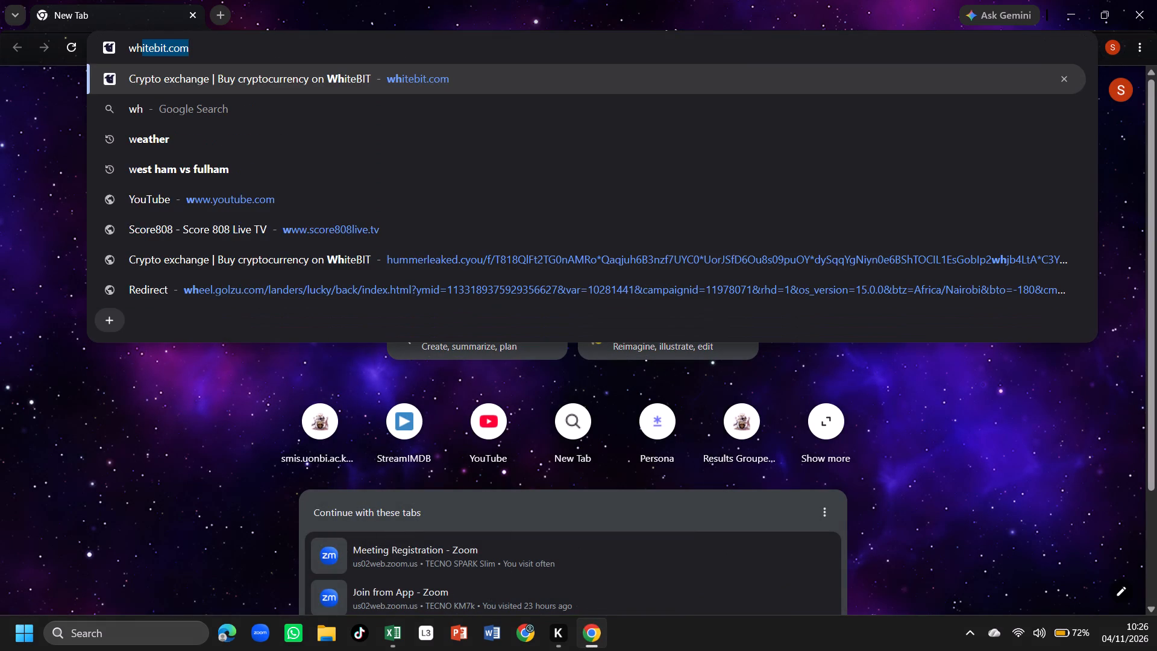